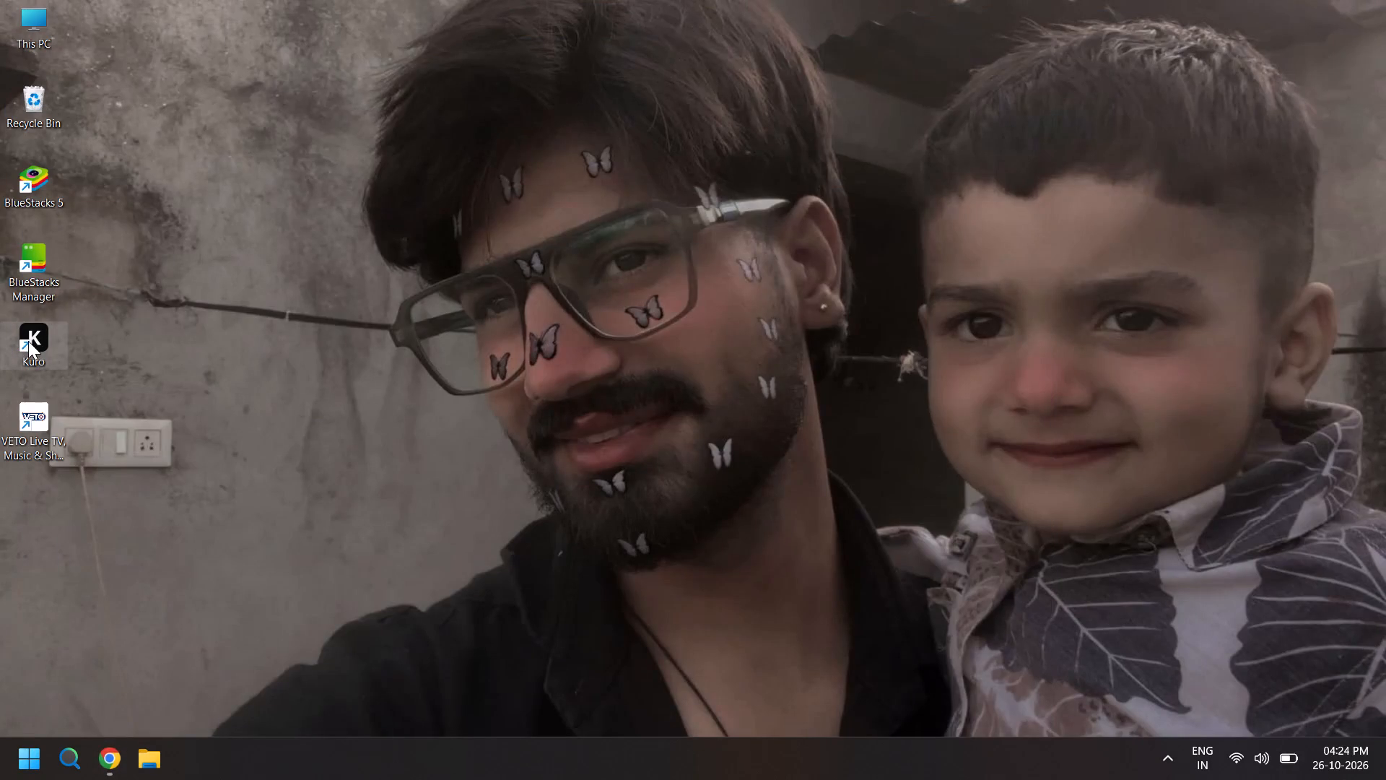
Launch the Kuro application from the desktop.
{"action": "double_click", "coordinate": [28, 341]}
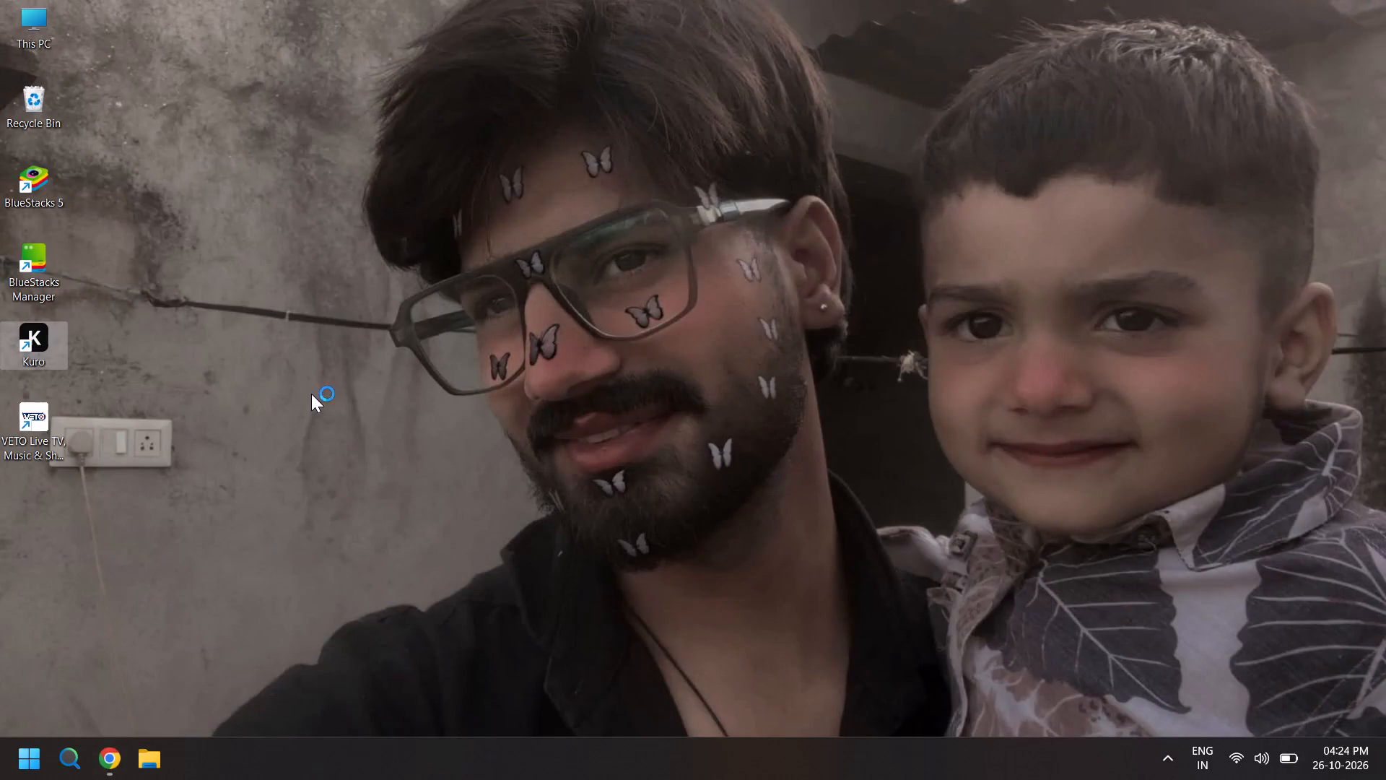
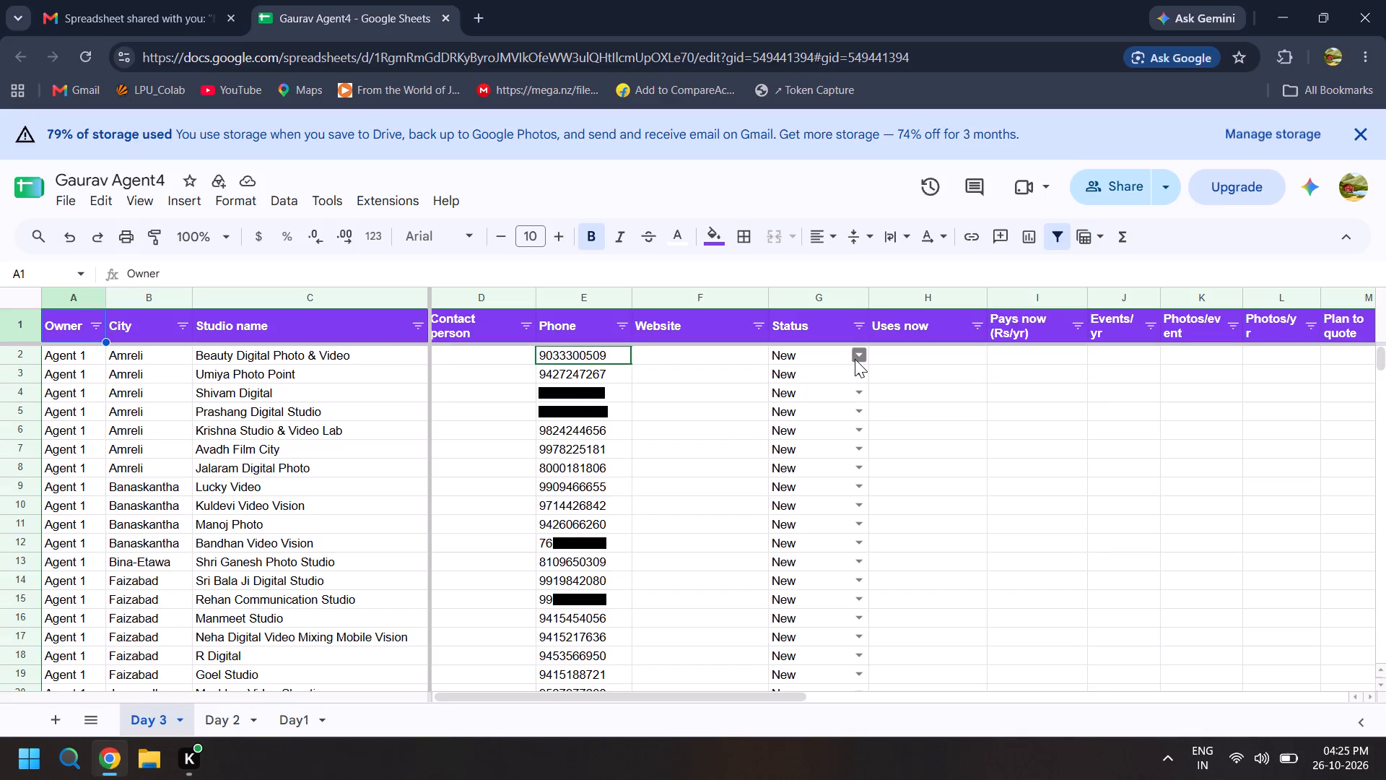
Look over the Day 3 lead list and view the Status choices for Beauty Digital Photo & Video.
{"action": "scroll", "coordinate": [840, 407], "scroll_direction": "down", "scroll_amount": 1}
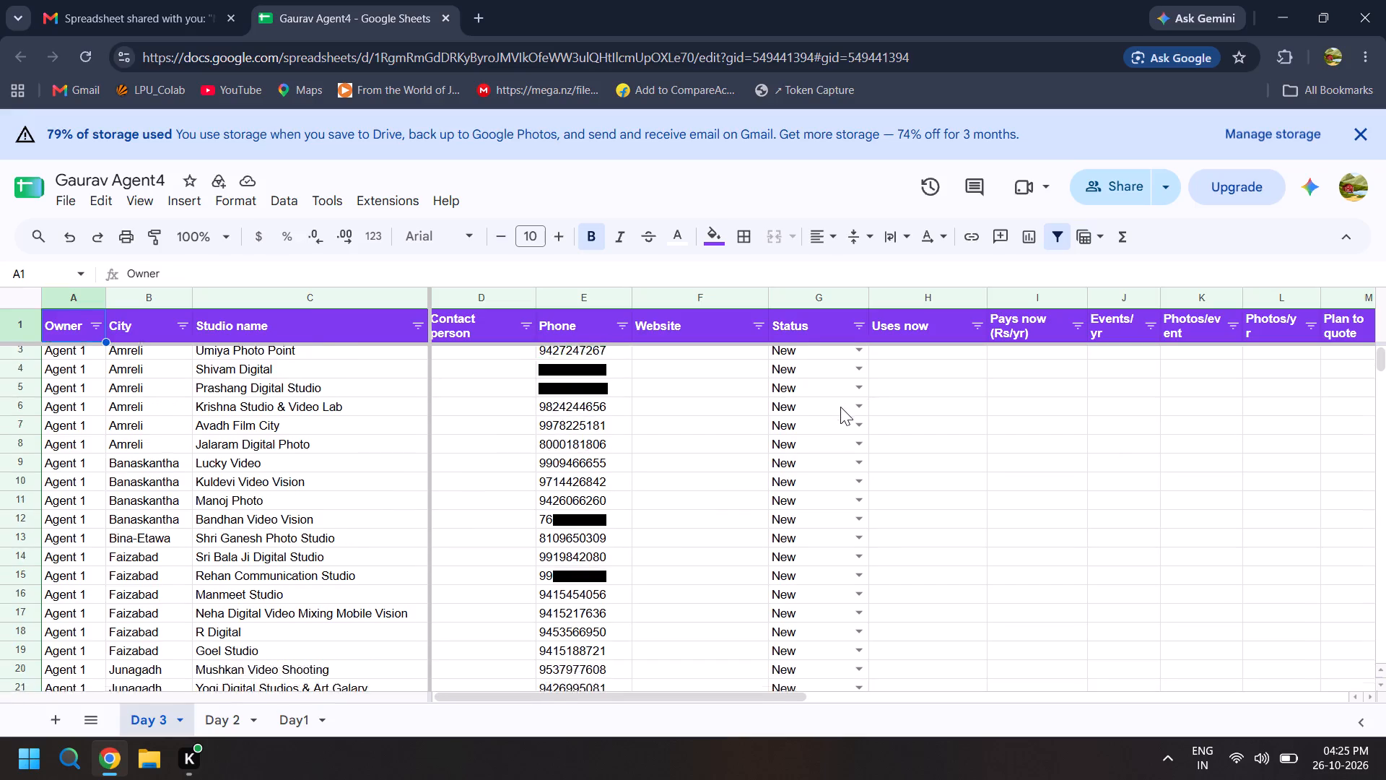
{"action": "scroll", "coordinate": [840, 407], "scroll_direction": "down", "scroll_amount": 1}
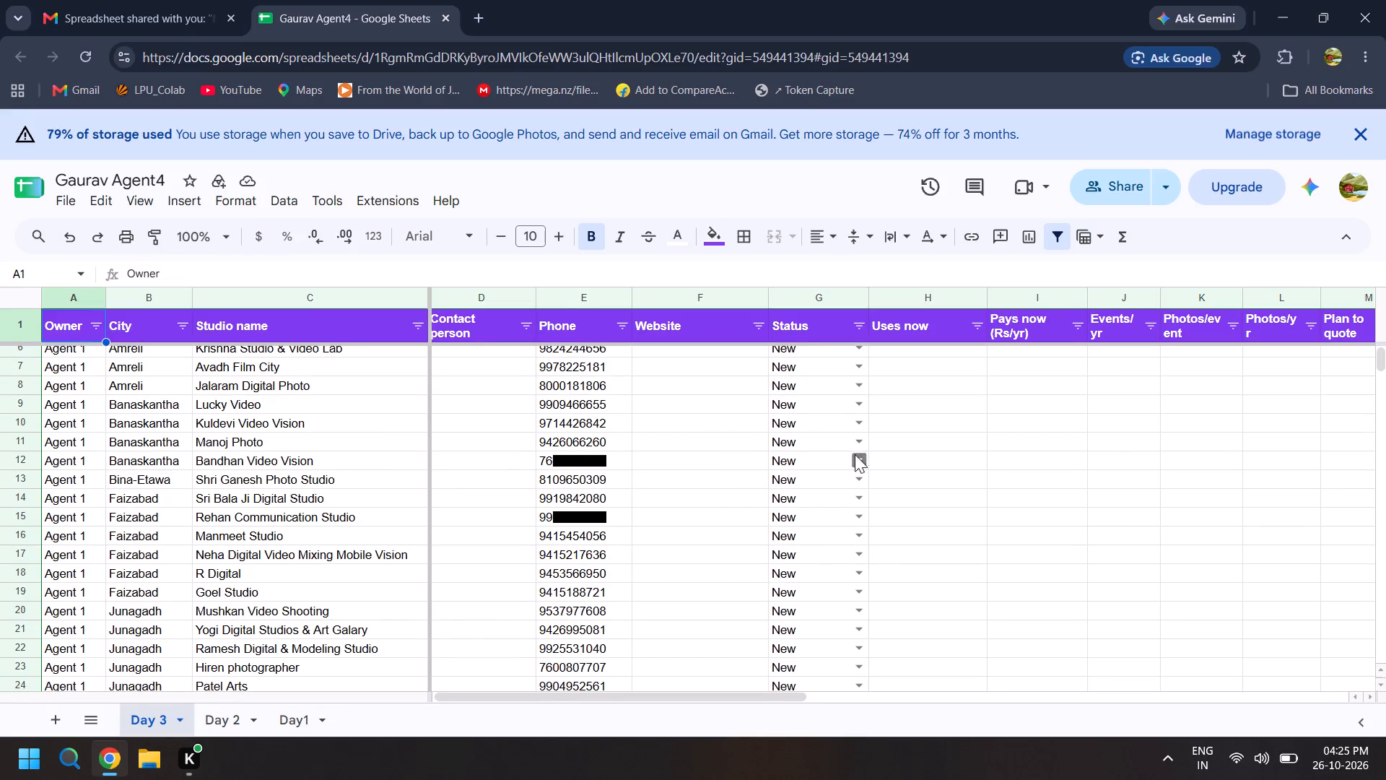
{"action": "scroll", "coordinate": [847, 447], "scroll_direction": "up", "scroll_amount": 2}
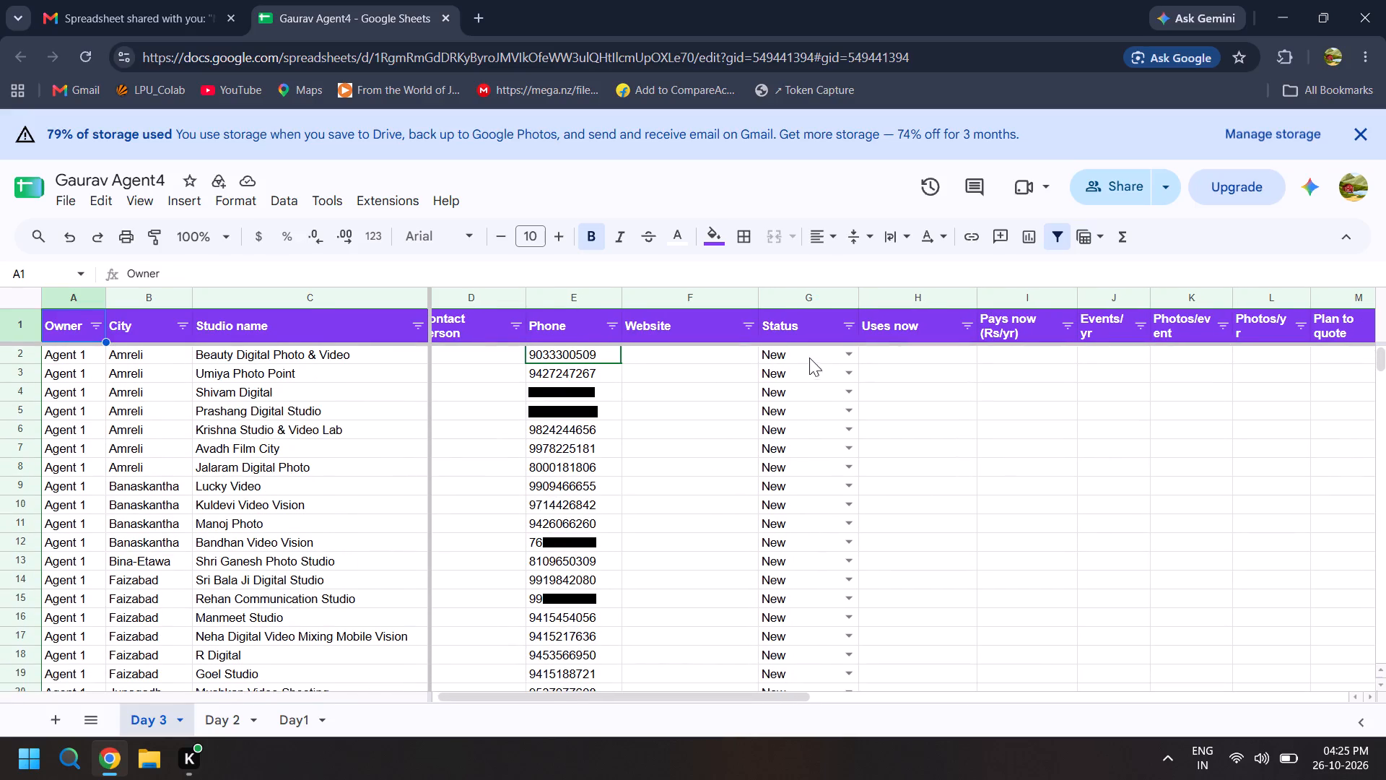
{"action": "left_click", "coordinate": [811, 354]}
{"action": "left_click", "coordinate": [853, 355]}
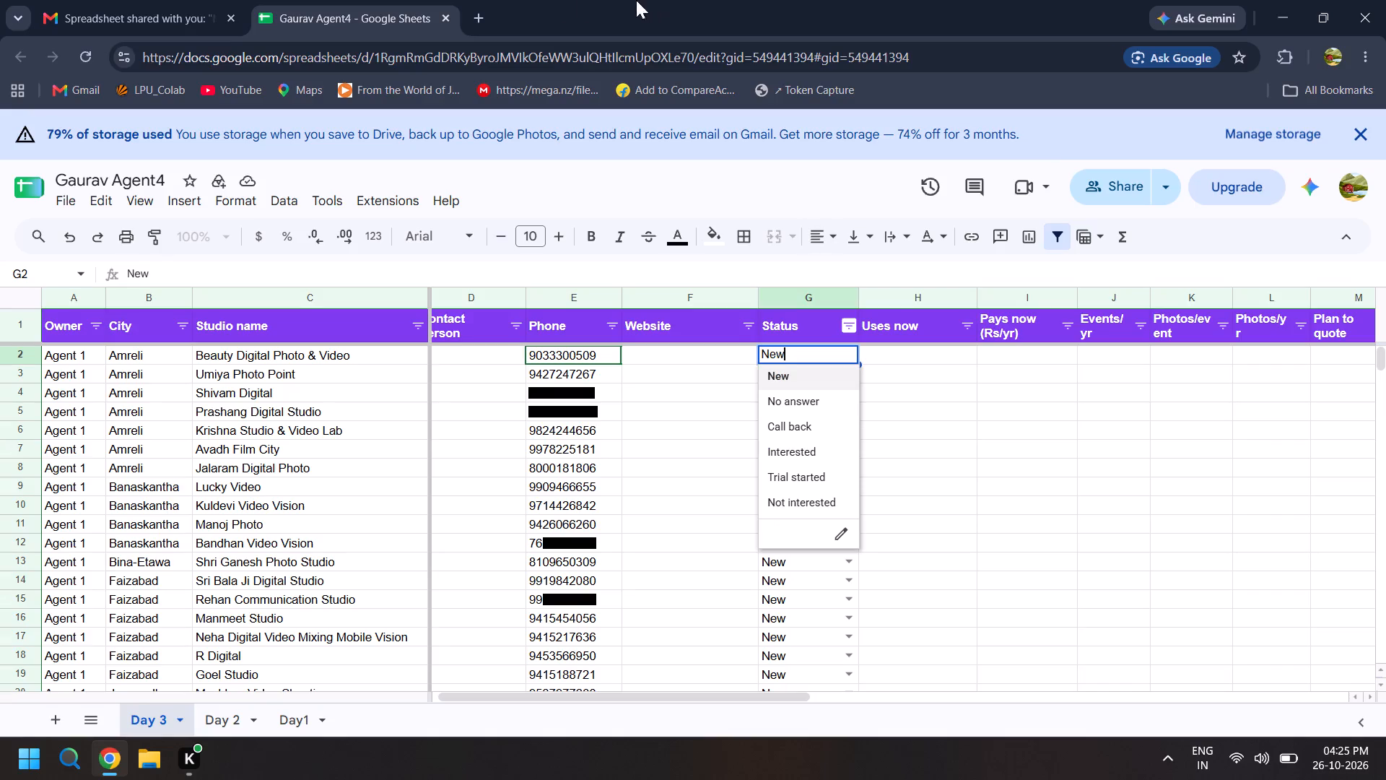
Open the downloaded eventframe-sales-script-EN (1).pdf from the download history and read the call opening in STEP 1.
{"action": "left_click", "coordinate": [485, 14]}
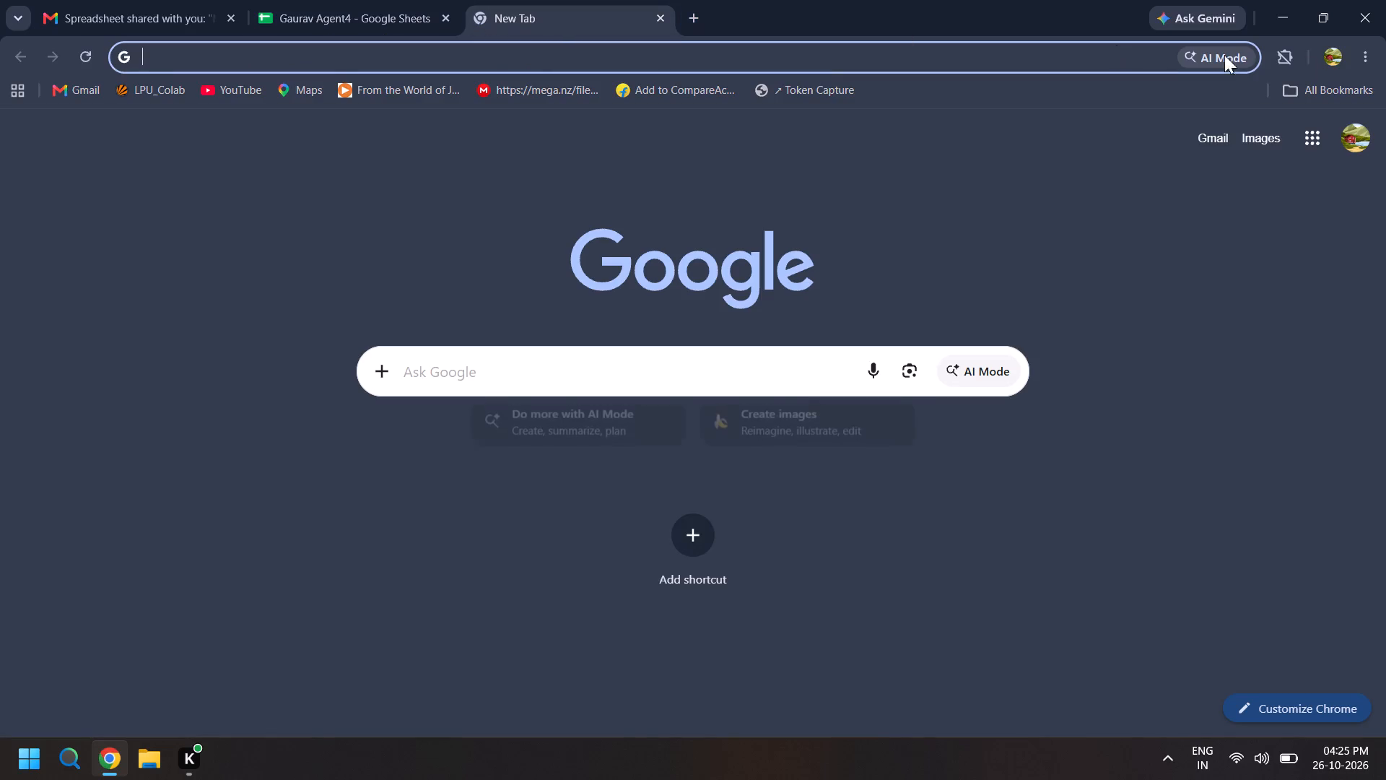
{"action": "left_click", "coordinate": [1367, 58]}
{"action": "left_click", "coordinate": [1164, 274]}
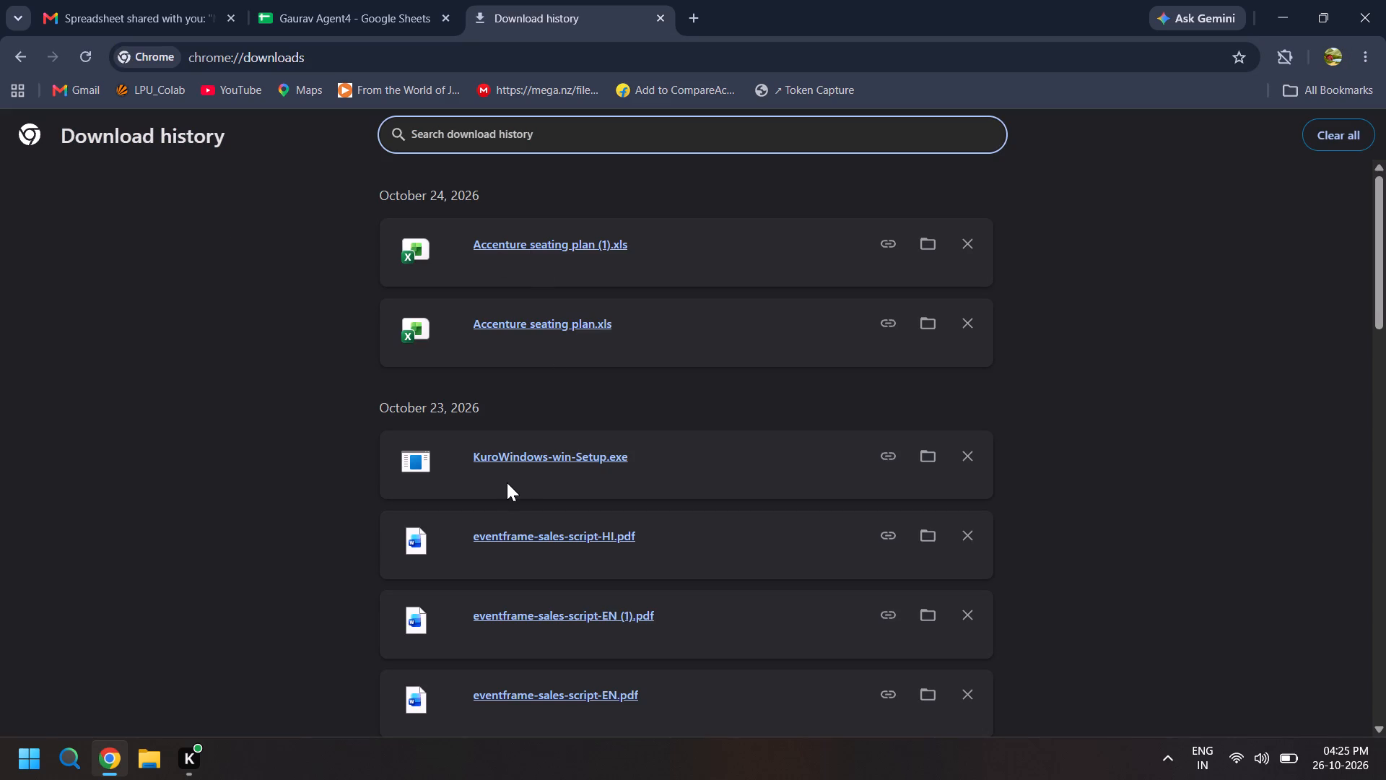
{"action": "scroll", "coordinate": [482, 474], "scroll_direction": "down", "scroll_amount": 1}
{"action": "scroll", "coordinate": [515, 576], "scroll_direction": "down", "scroll_amount": 1}
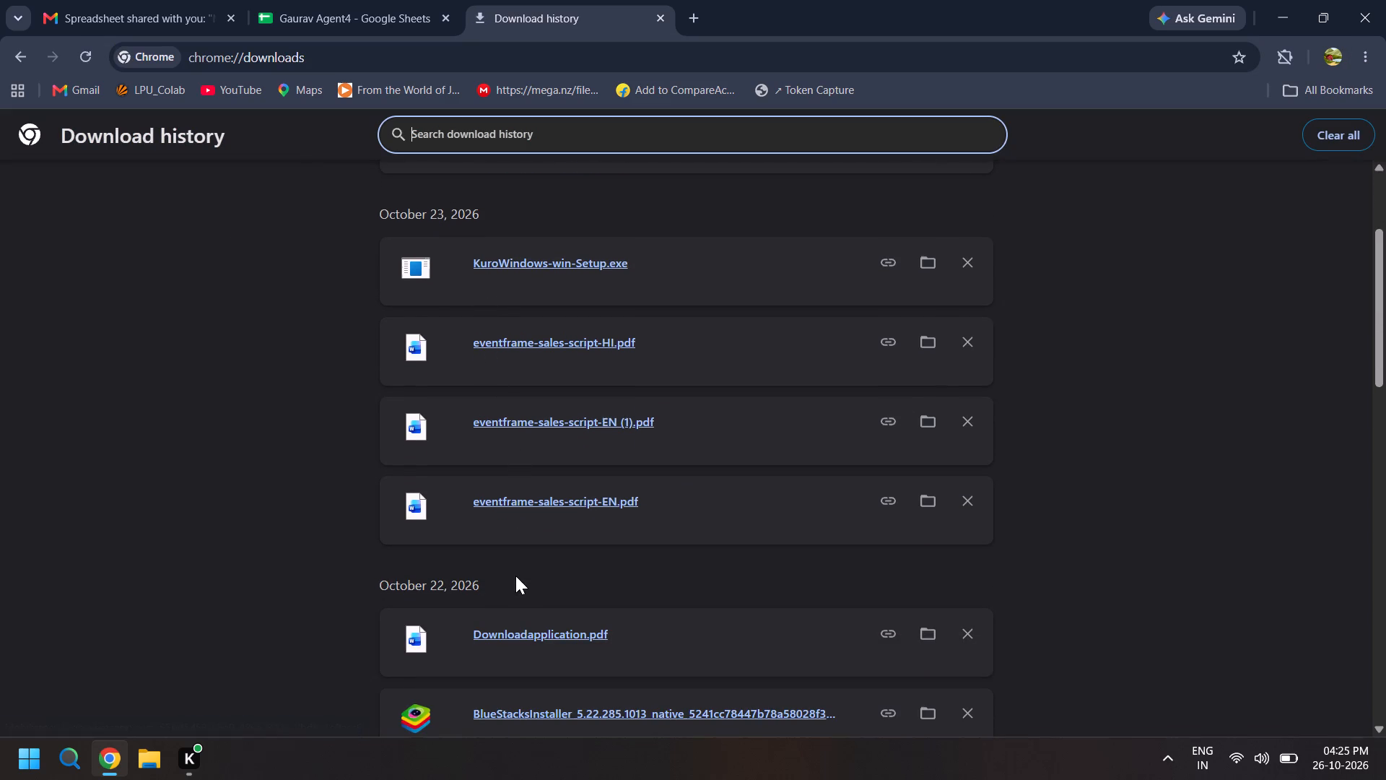
{"action": "left_click", "coordinate": [509, 425]}
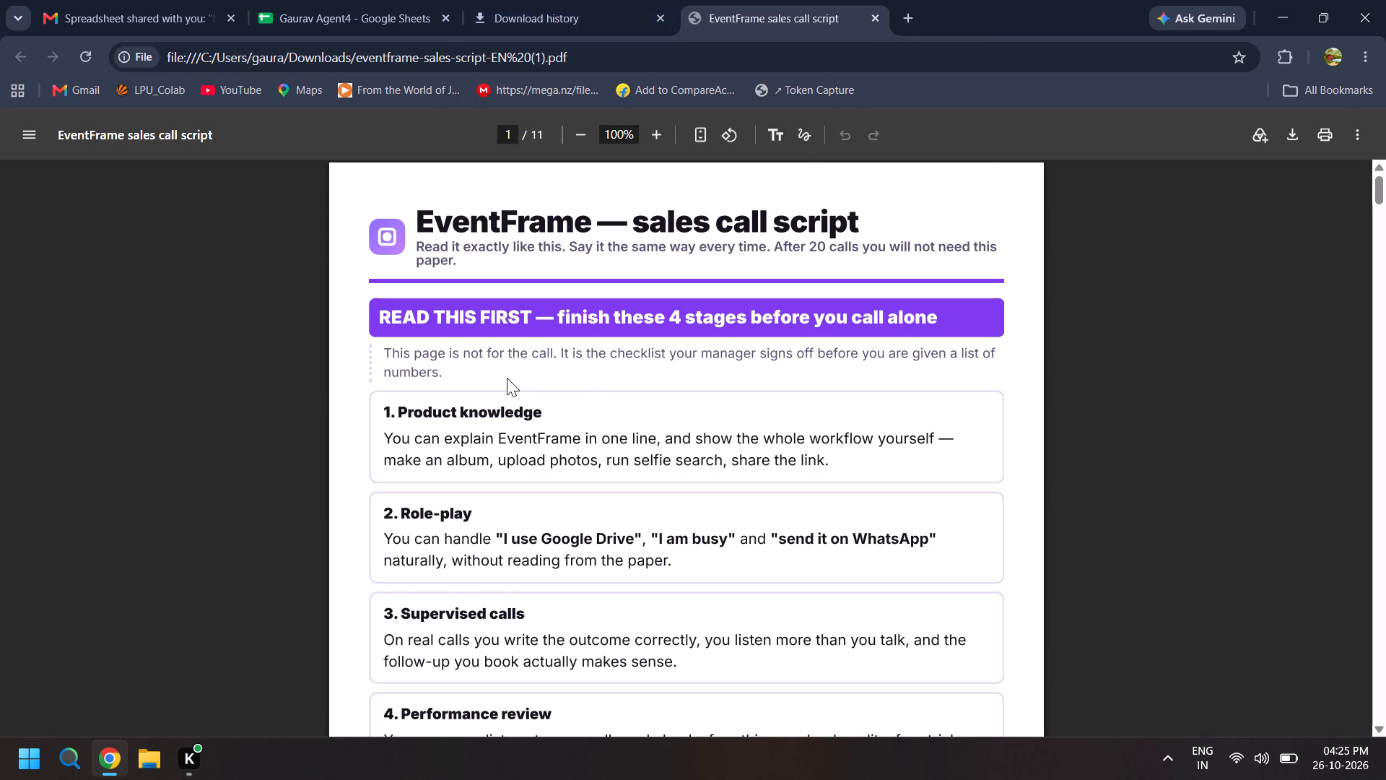
{"action": "scroll", "coordinate": [507, 380], "scroll_direction": "down", "scroll_amount": 7}
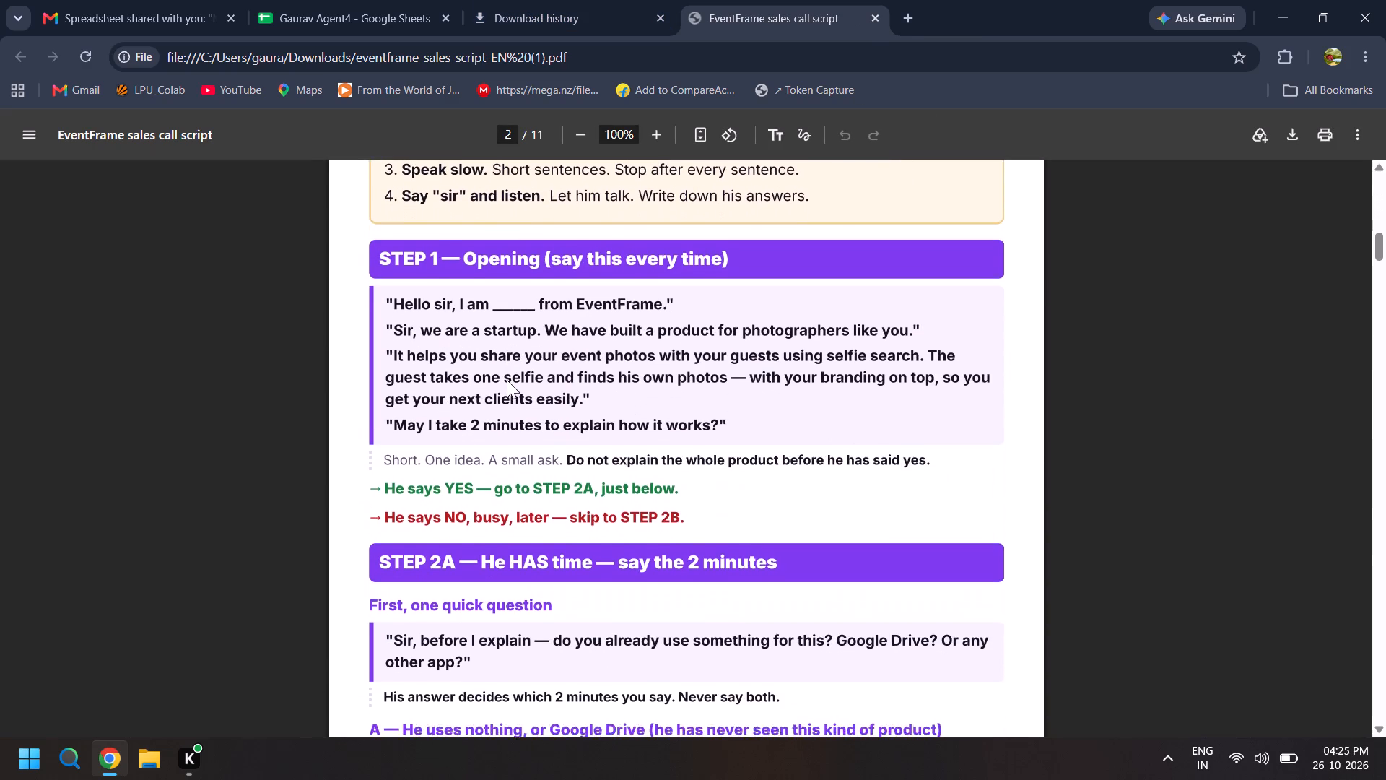
{"action": "scroll", "coordinate": [572, 326], "scroll_direction": "down", "scroll_amount": 1}
In the Day 3 sheet, add "switch off" and "No incoming call" options to the Status dropdown and apply them to all matching dropdowns.
{"action": "left_click", "coordinate": [323, 1]}
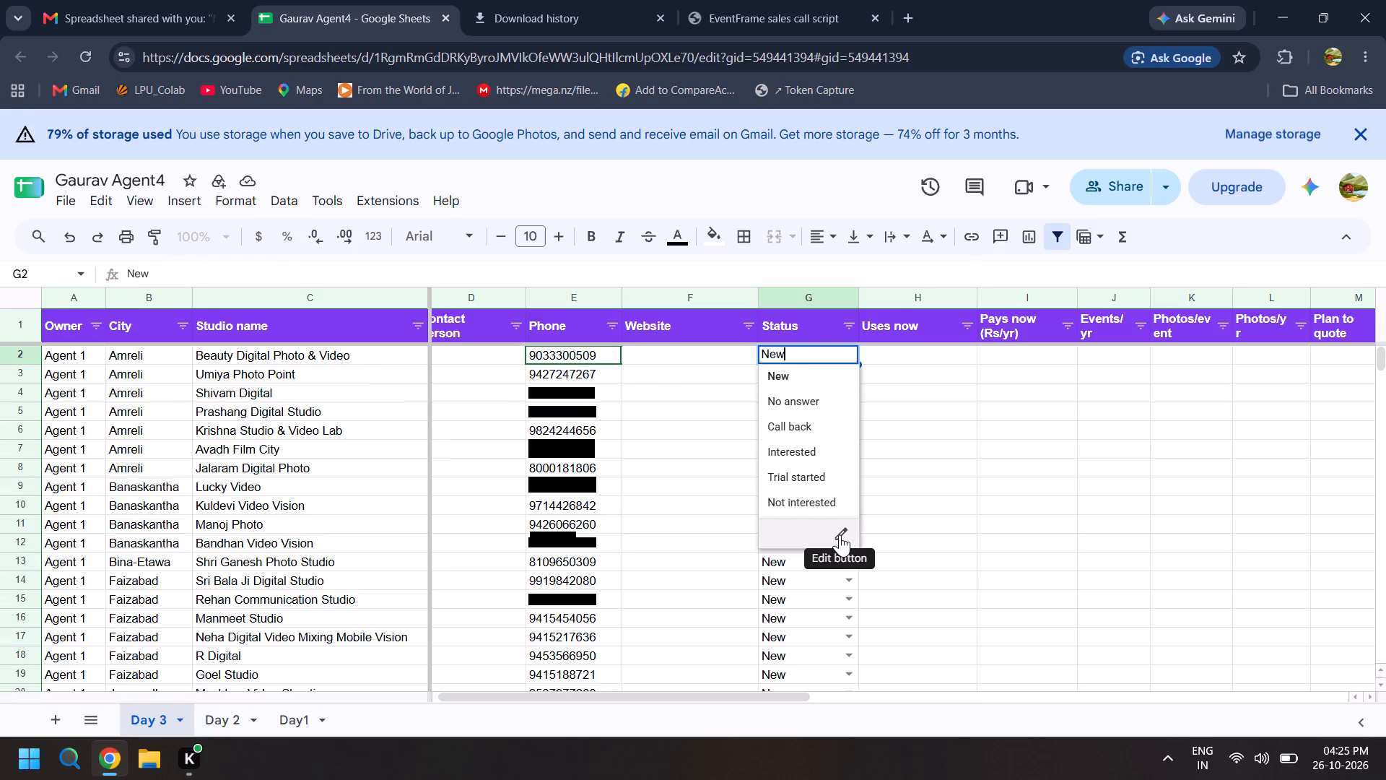
{"action": "scroll", "coordinate": [803, 452], "scroll_direction": "down", "scroll_amount": 3}
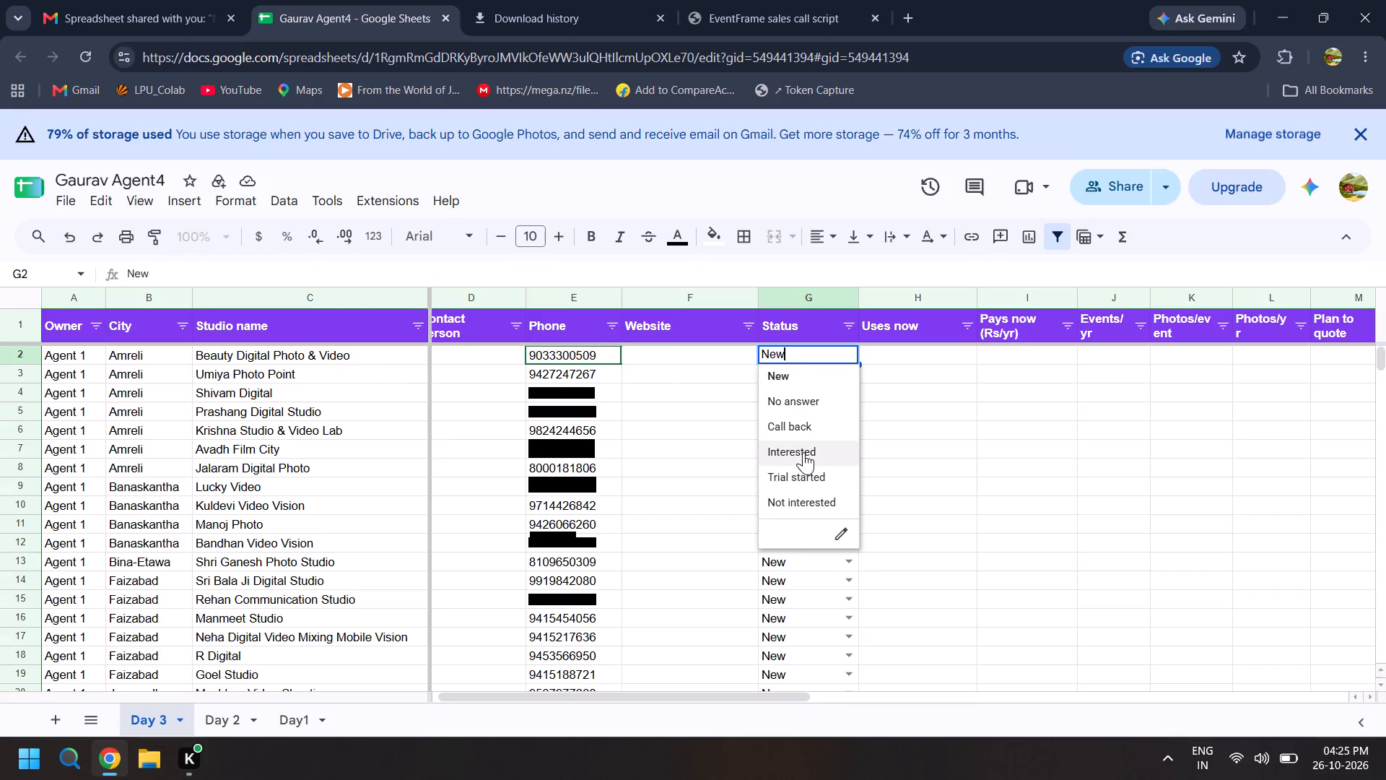
{"action": "left_click", "coordinate": [836, 535]}
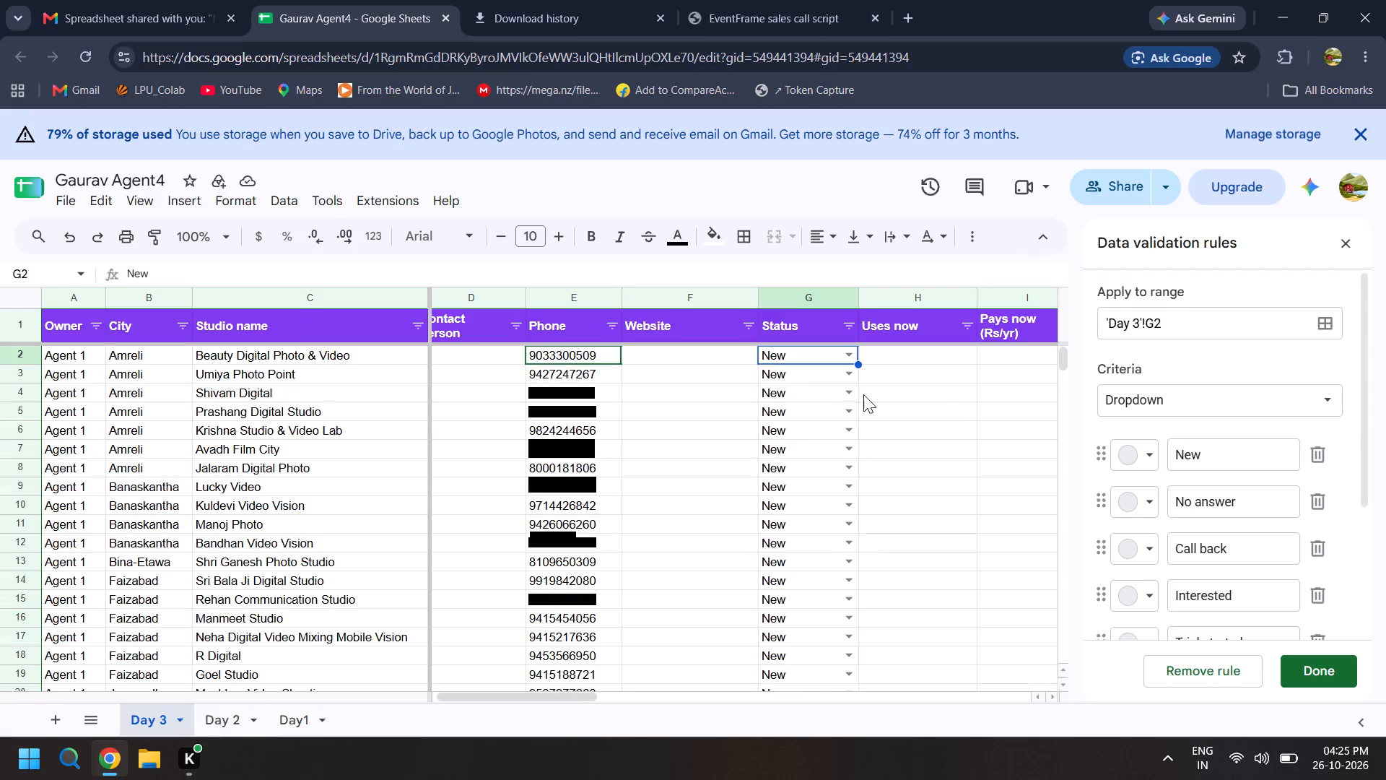
{"action": "scroll", "coordinate": [1164, 475], "scroll_direction": "down", "scroll_amount": 4}
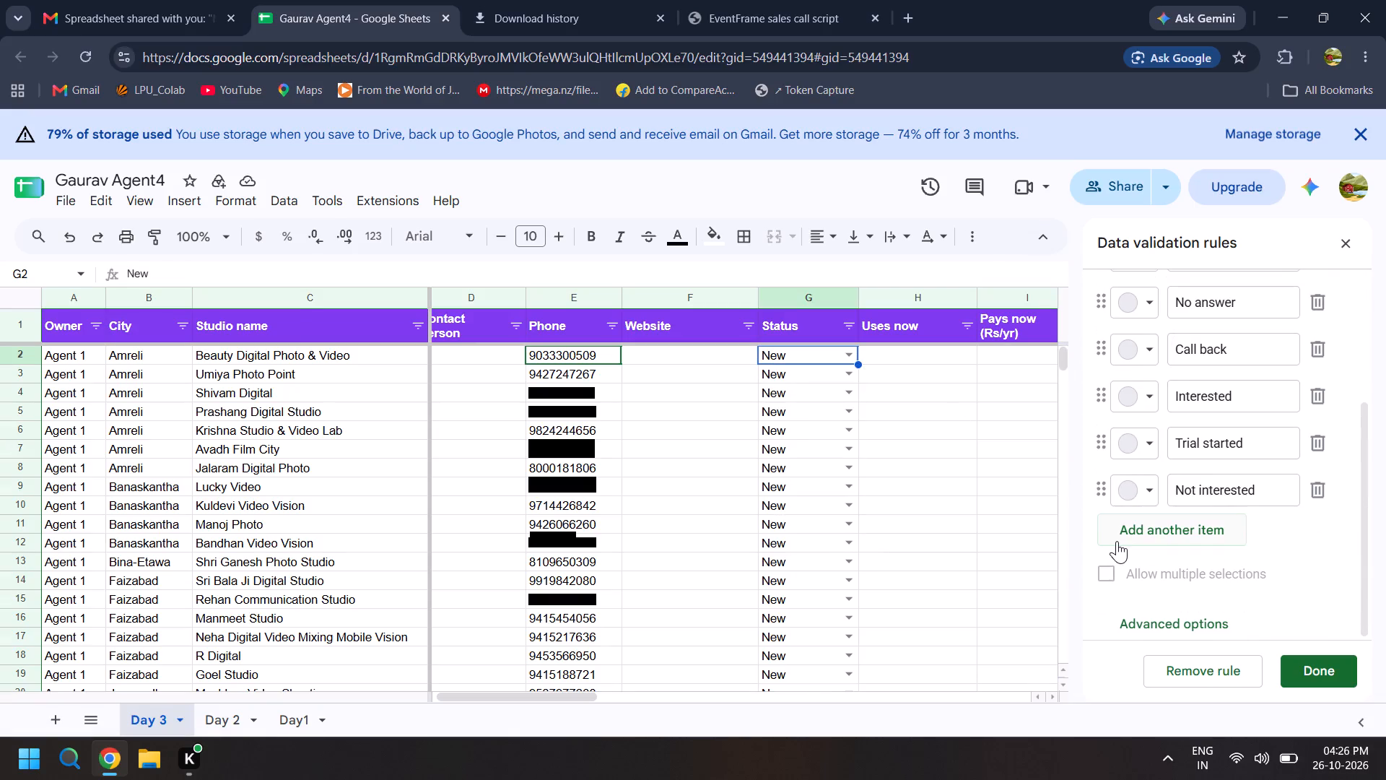
{"action": "left_click", "coordinate": [1118, 537]}
{"action": "type", "text": "switch off"}
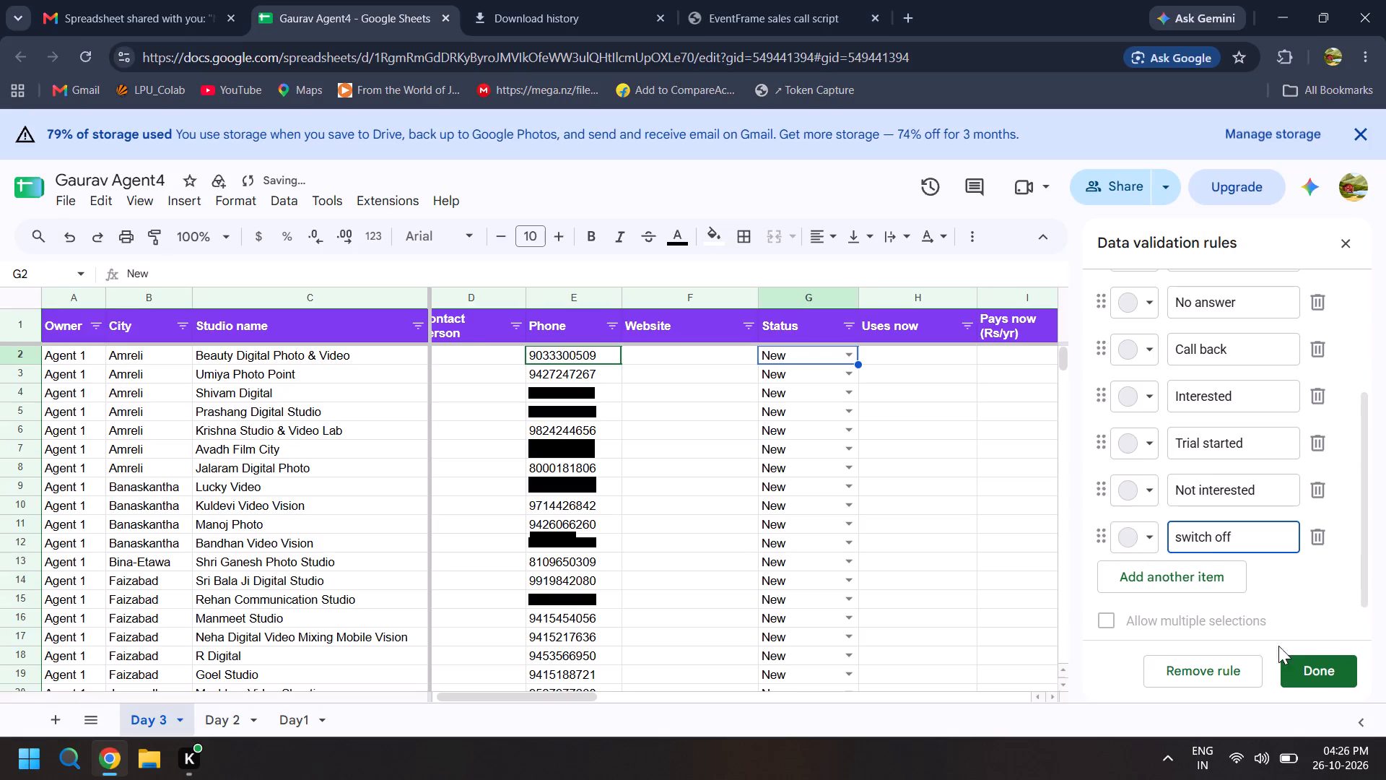
{"action": "left_click", "coordinate": [1191, 589]}
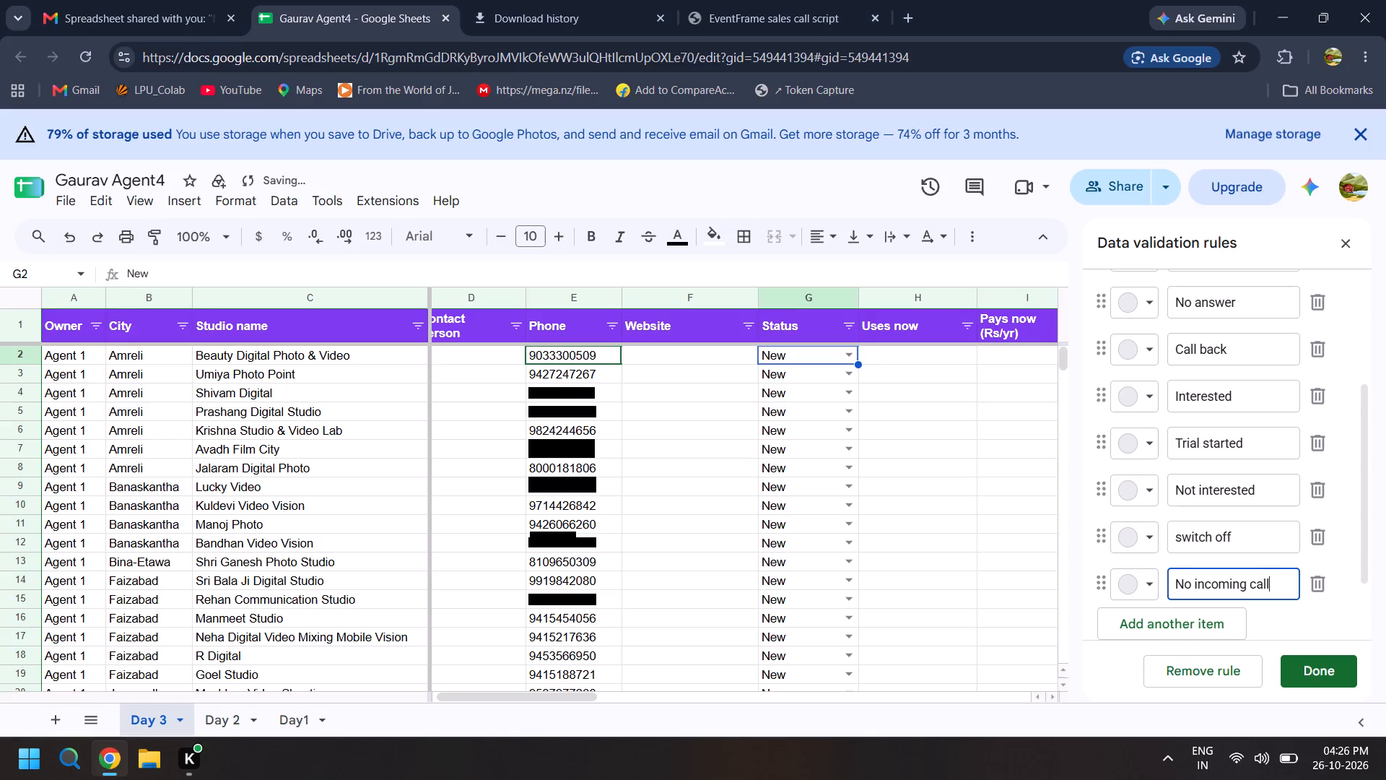
{"action": "left_click", "coordinate": [1154, 619]}
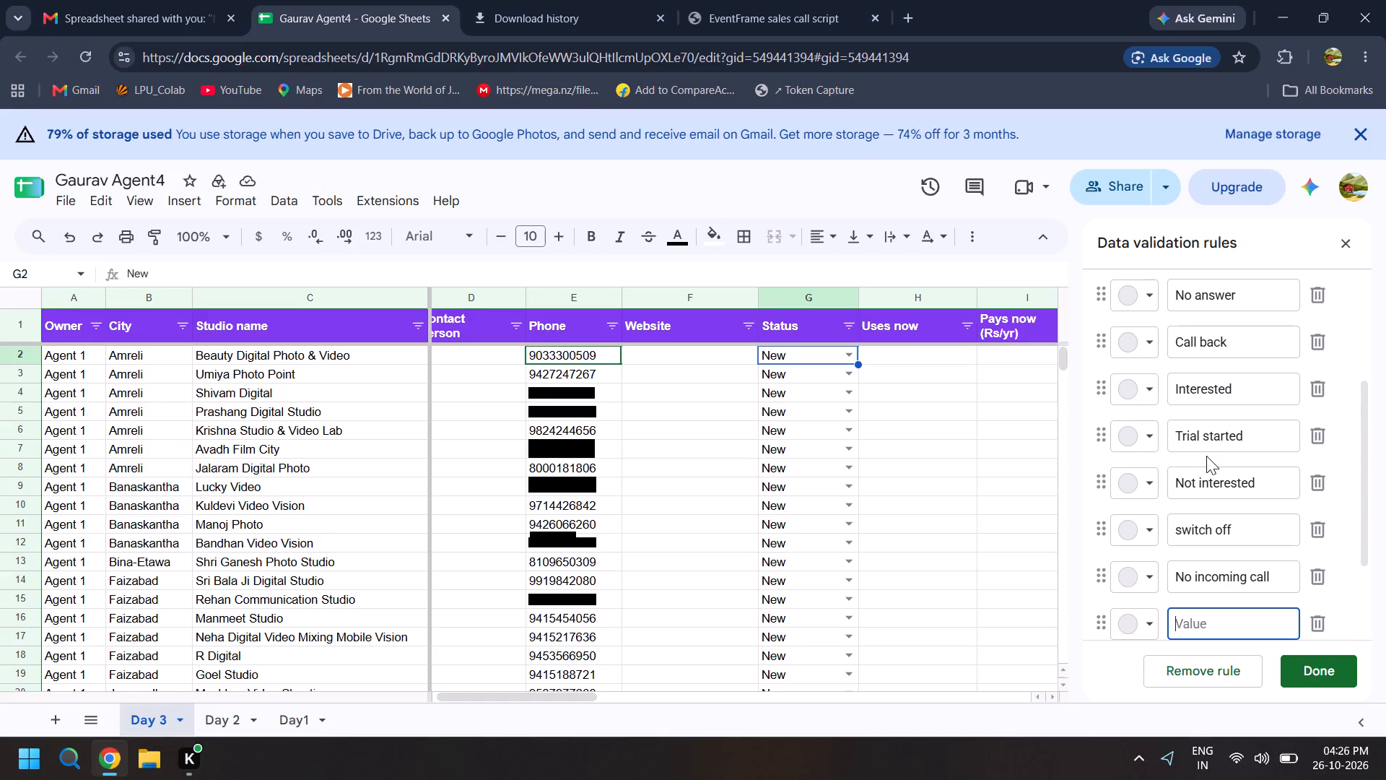
{"action": "left_click", "coordinate": [1330, 630]}
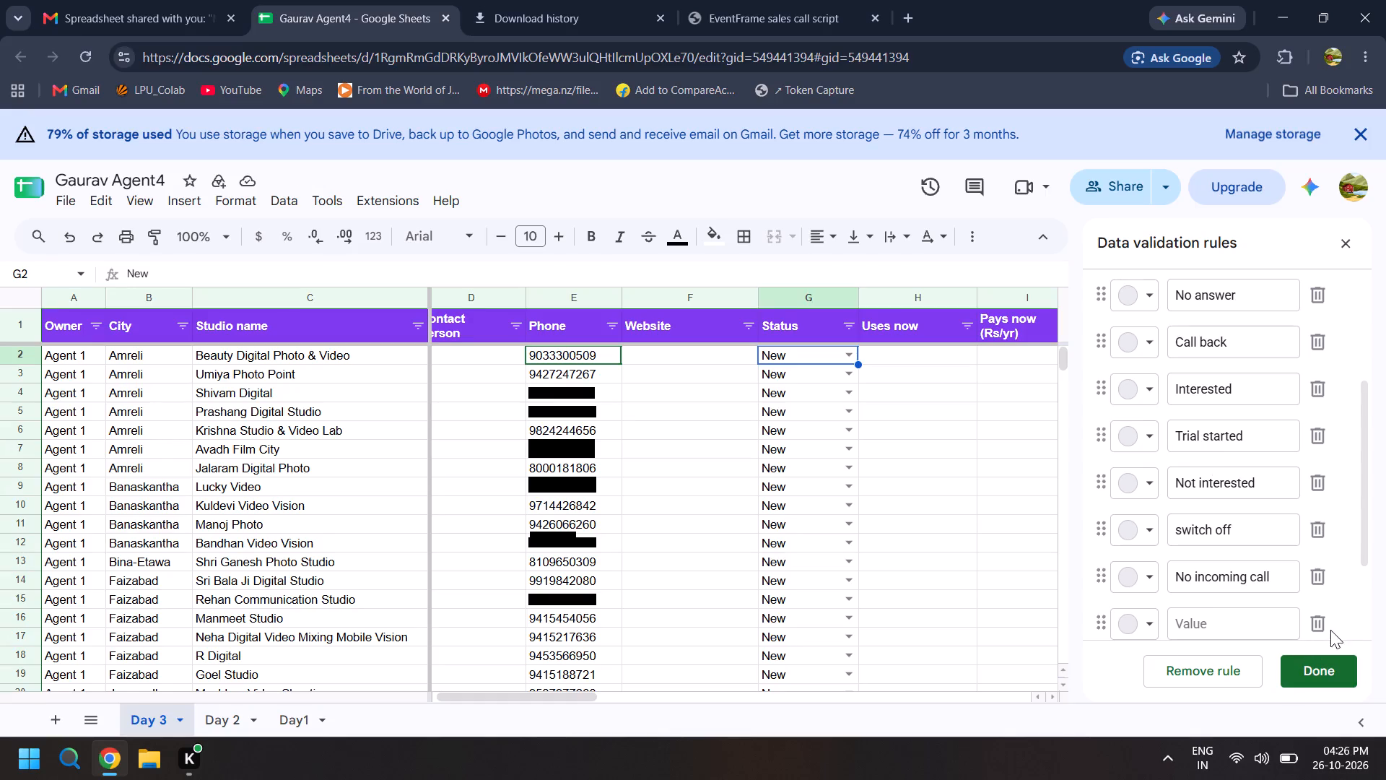
{"action": "left_click", "coordinate": [1322, 625]}
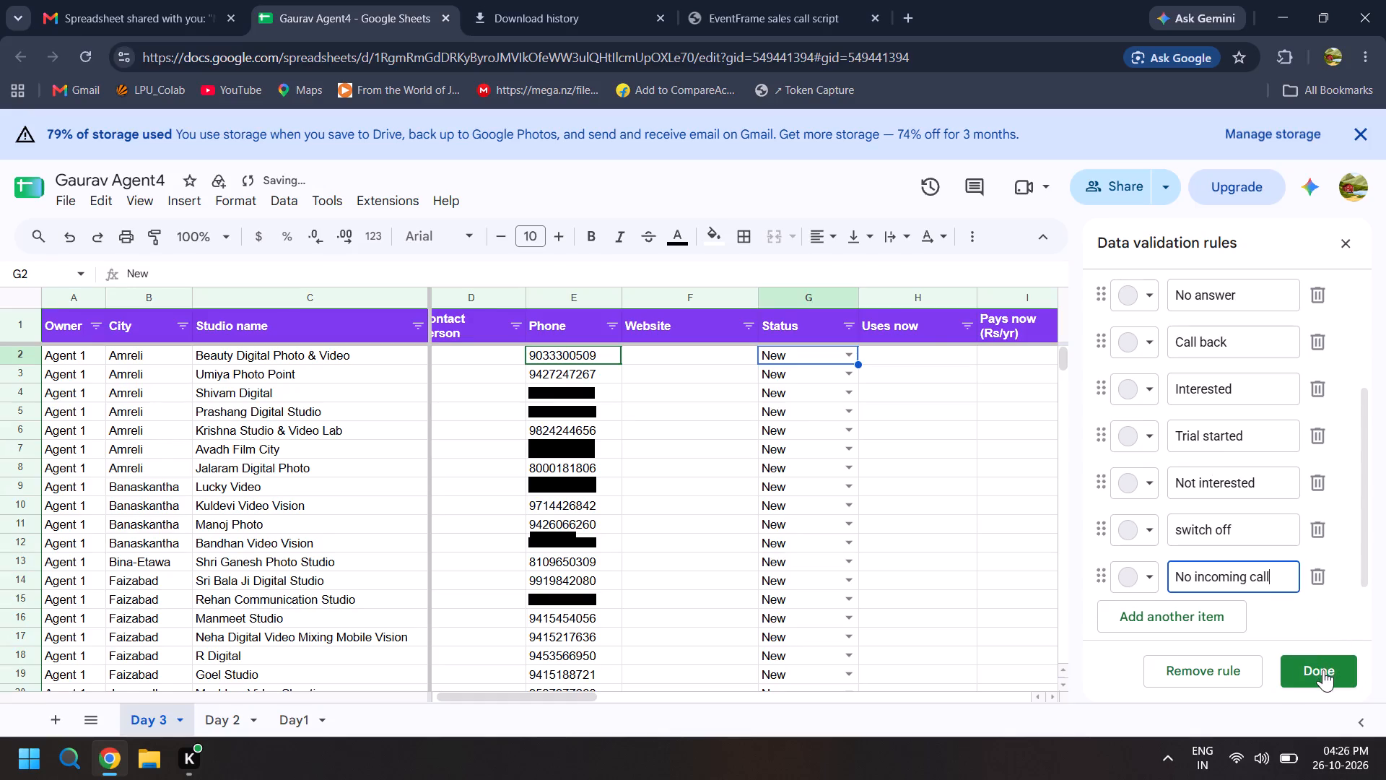
{"action": "left_click", "coordinate": [1323, 669]}
{"action": "left_click", "coordinate": [878, 472]}
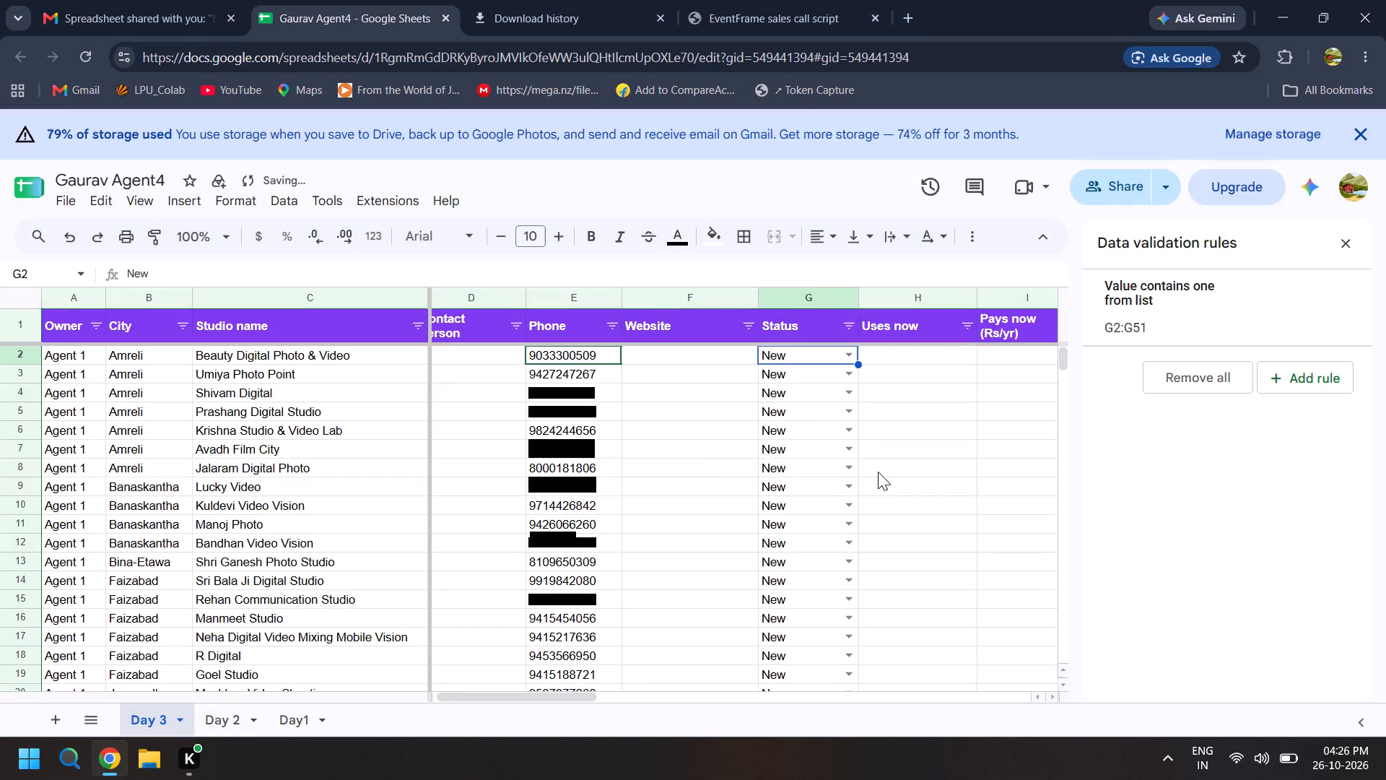
Set the Status of Beauty Digital Photo & Video to "No incoming call".
{"action": "left_click", "coordinate": [846, 353]}
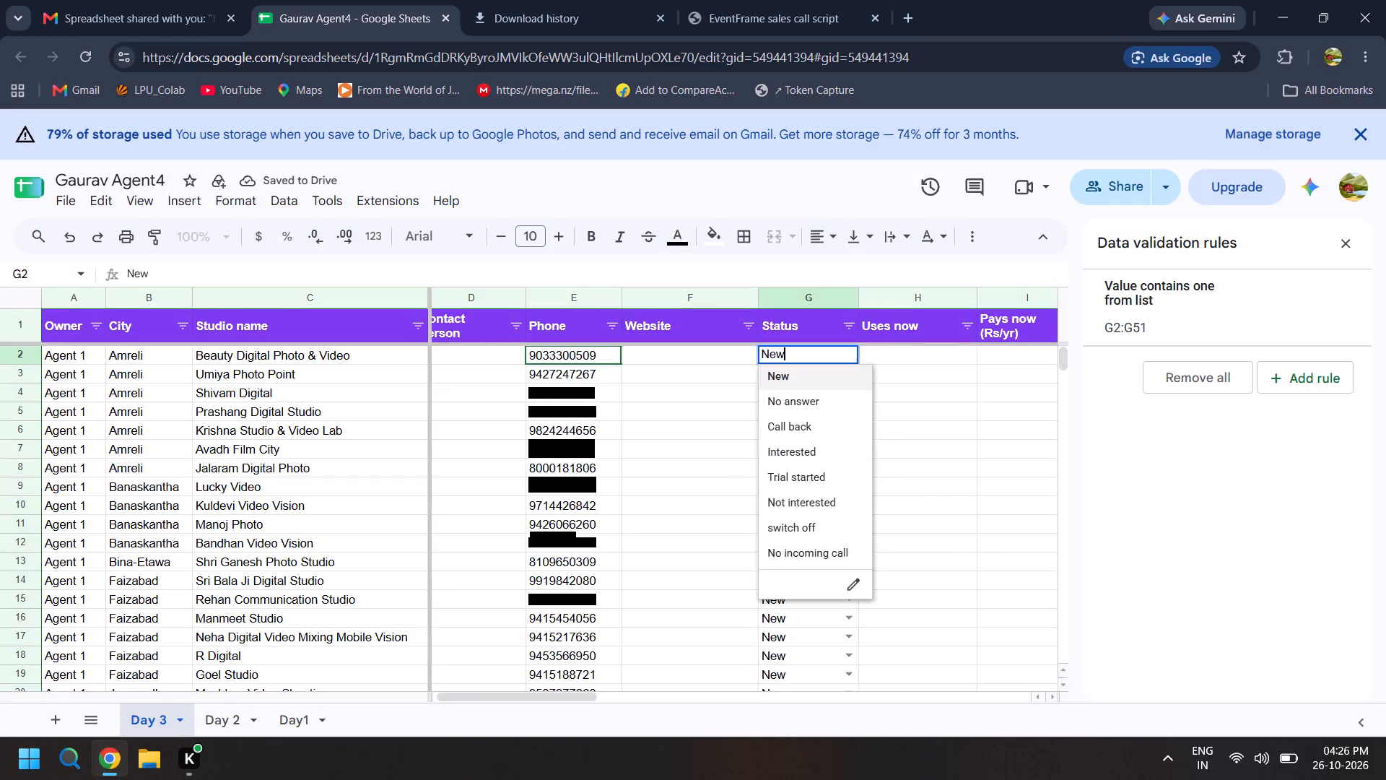
{"action": "scroll", "coordinate": [802, 506], "scroll_direction": "down", "scroll_amount": 1}
{"action": "left_click", "coordinate": [811, 549]}
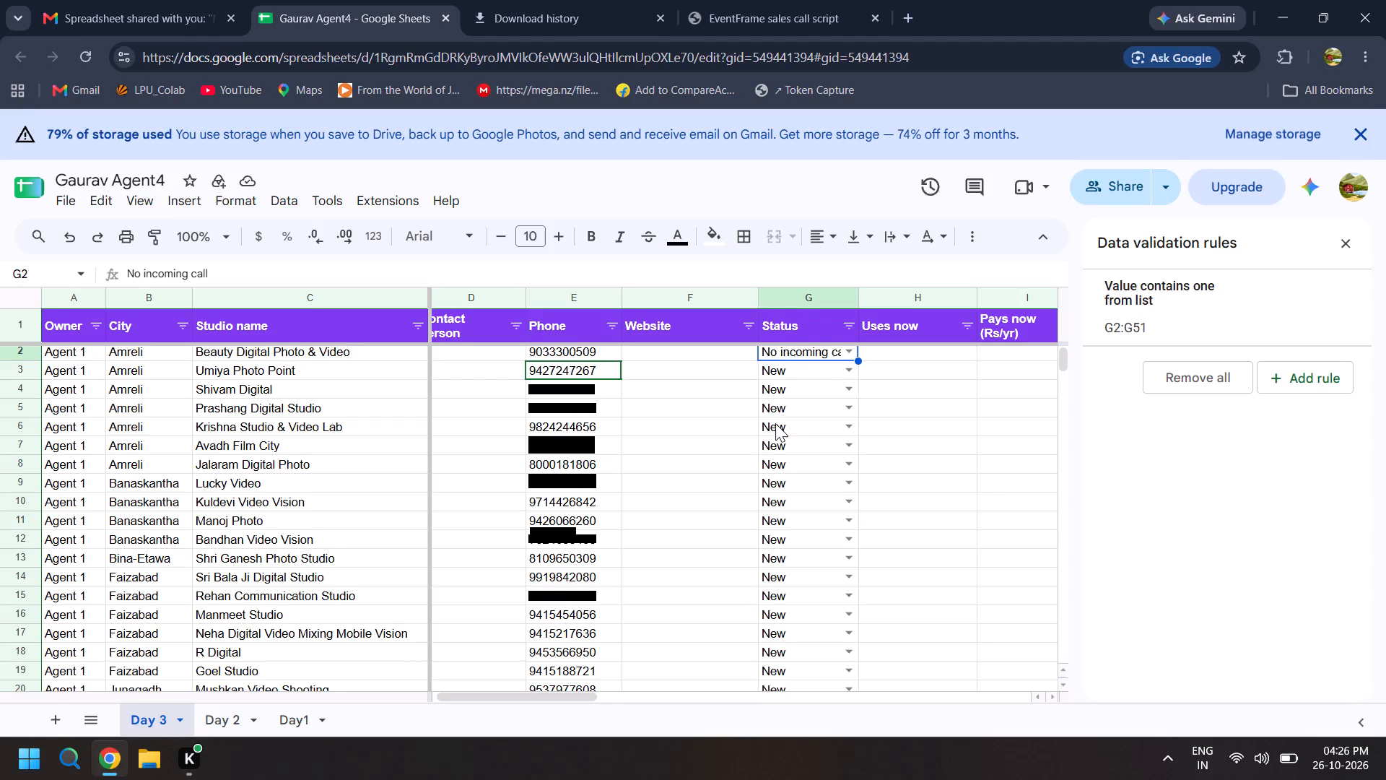
Add a "Wrong number" option to the Status dropdown and apply the change to all matching dropdowns.
{"action": "left_click", "coordinate": [847, 373]}
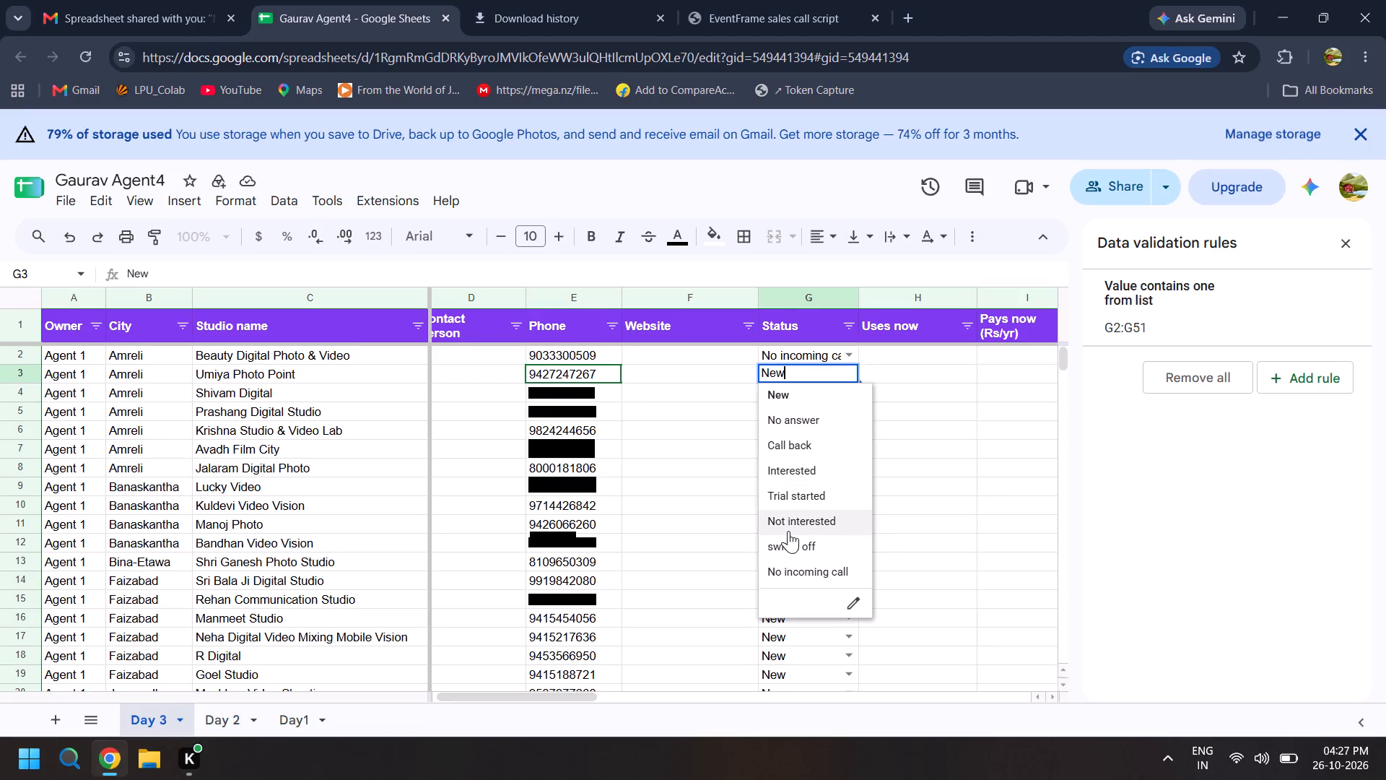
{"action": "left_click", "coordinate": [852, 601]}
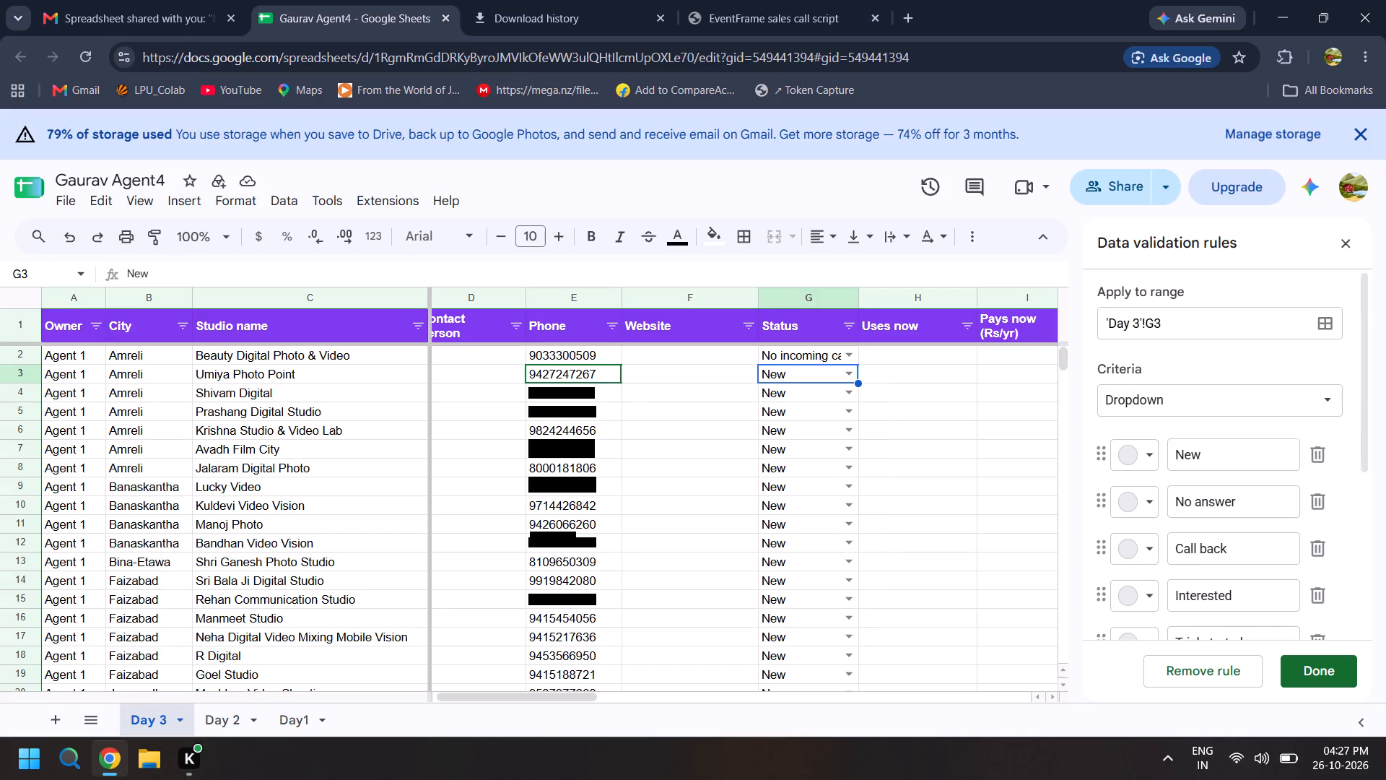
{"action": "scroll", "coordinate": [1188, 597], "scroll_direction": "down", "scroll_amount": 8}
{"action": "scroll", "coordinate": [1188, 597], "scroll_direction": "up", "scroll_amount": 4}
{"action": "scroll", "coordinate": [1185, 567], "scroll_direction": "down", "scroll_amount": 4}
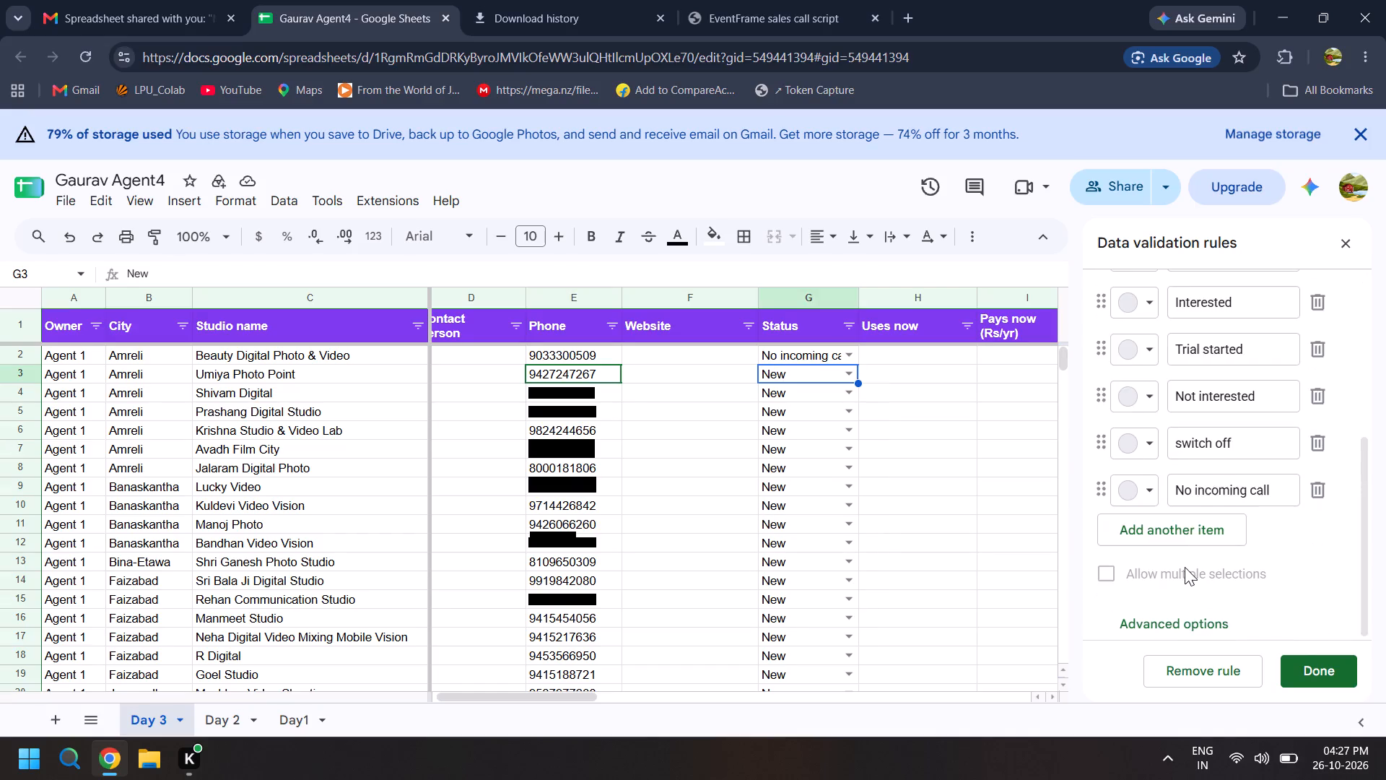
{"action": "scroll", "coordinate": [1185, 567], "scroll_direction": "up", "scroll_amount": 2}
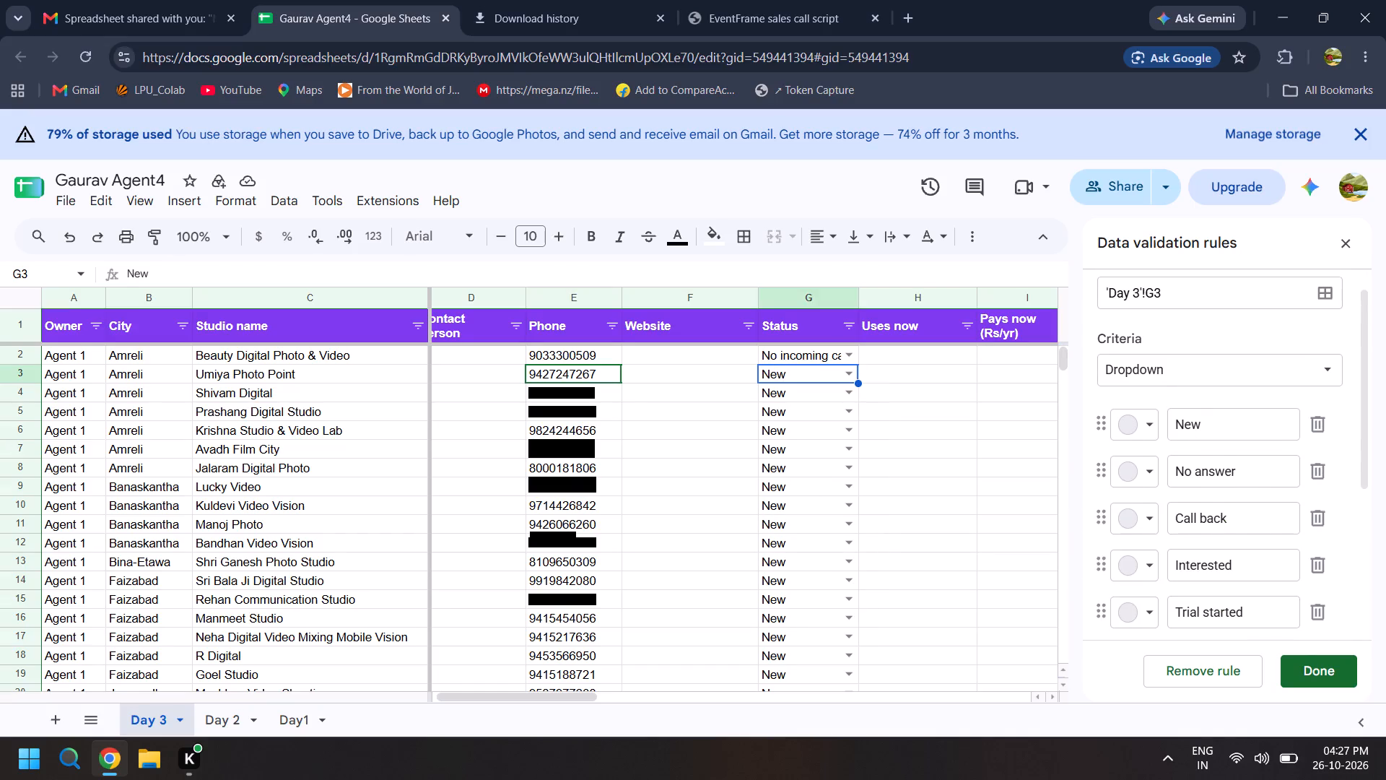
{"action": "scroll", "coordinate": [1204, 496], "scroll_direction": "down", "scroll_amount": 4}
{"action": "left_click", "coordinate": [1164, 534]}
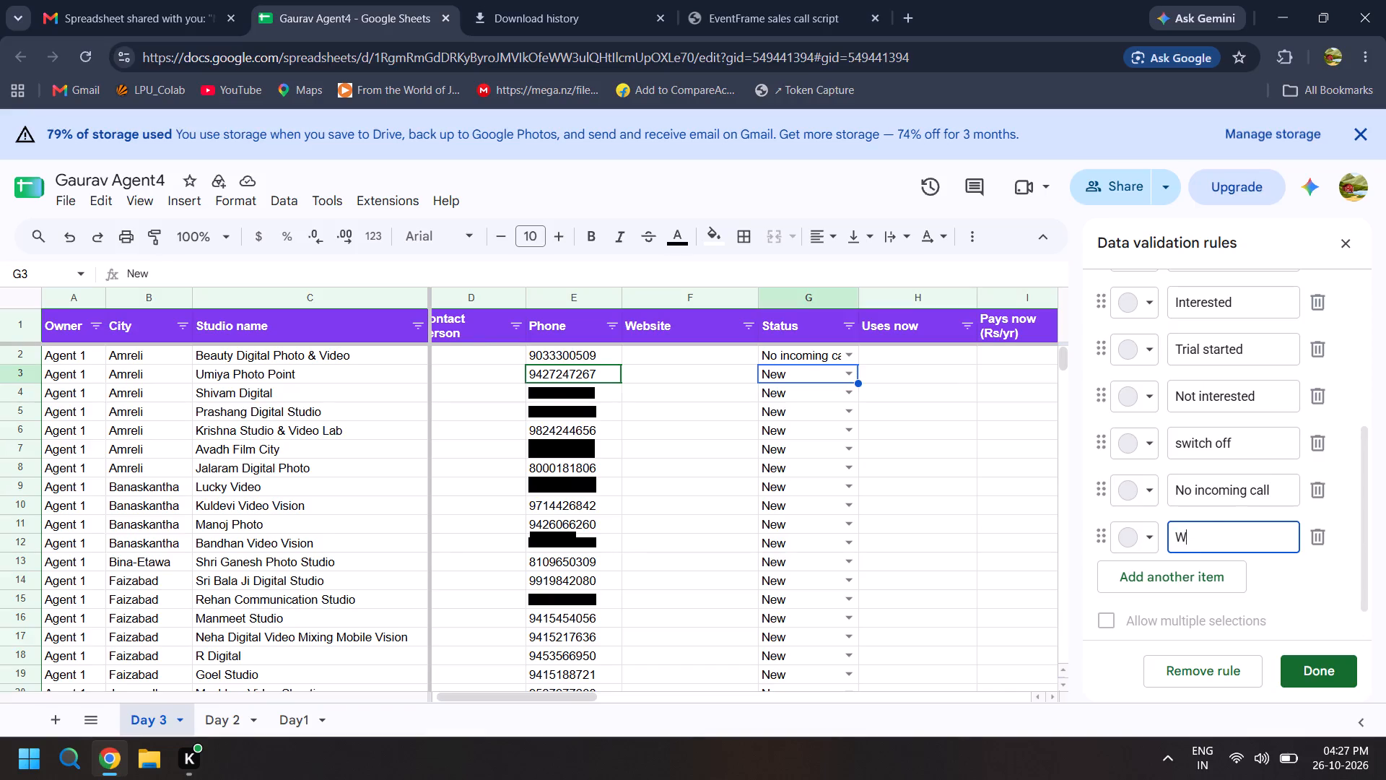
{"action": "type", "text": "rongnumbetr"}
{"action": "left_click", "coordinate": [1221, 537]}
{"action": "key", "text": "space"}
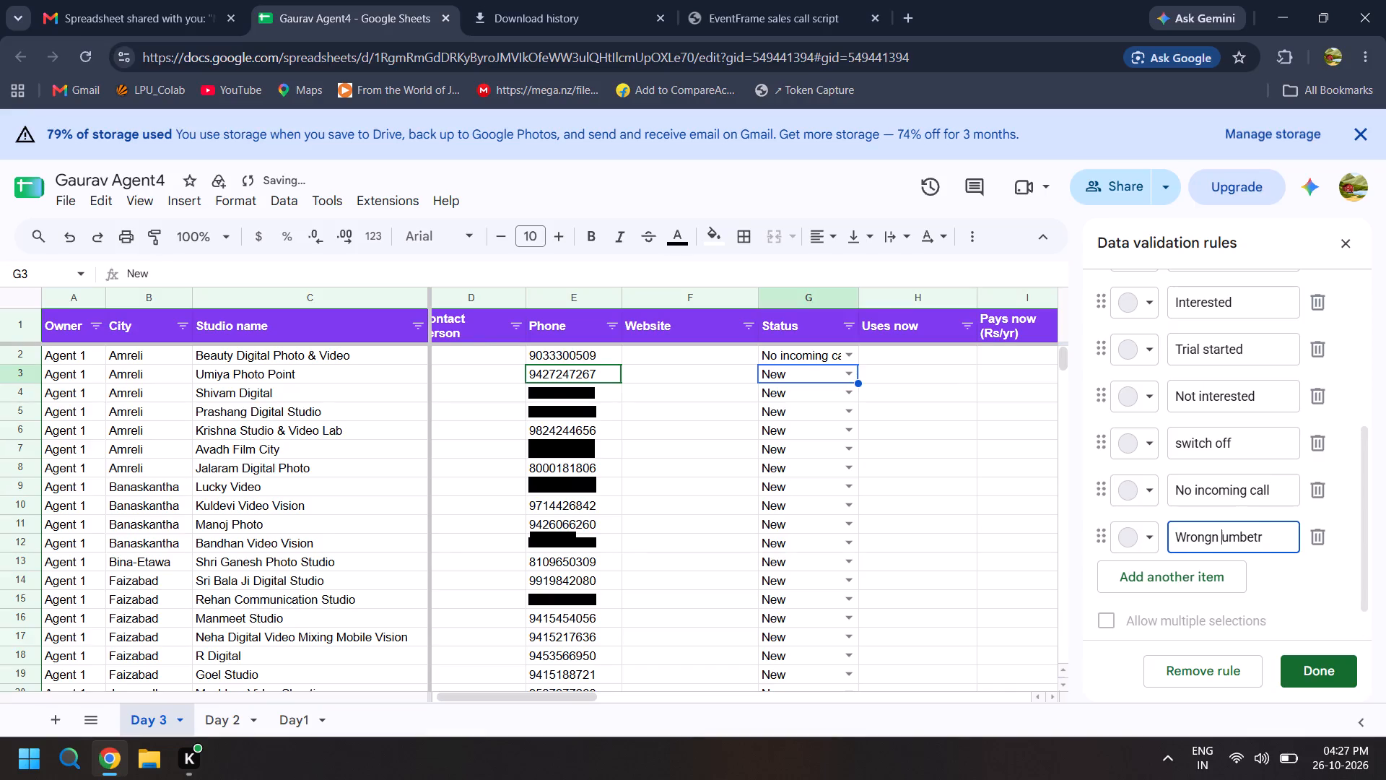
{"action": "left_click", "coordinate": [1273, 537]}
{"action": "key", "text": "BackSpace"}
{"action": "key", "text": "BackSpace"}
{"action": "key", "text": "BackSpace"}
{"action": "key", "text": "BackSpace"}
{"action": "key", "text": "BackSpace"}
{"action": "key", "text": "BackSpace"}
{"action": "key", "text": "BackSpace"}
{"action": "key", "text": "BackSpace"}
{"action": "key", "text": "space"}
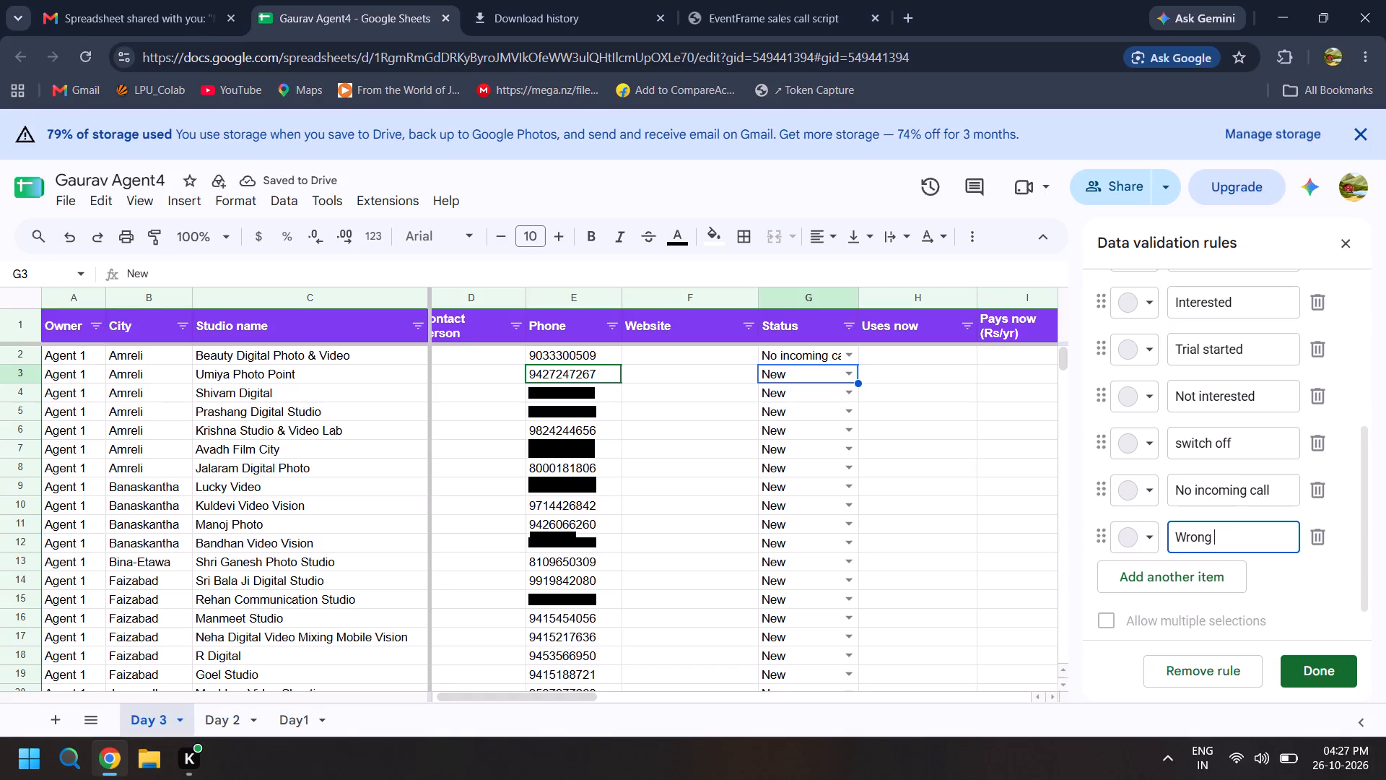
{"action": "type", "text": "number"}
{"action": "key", "text": "Return"}
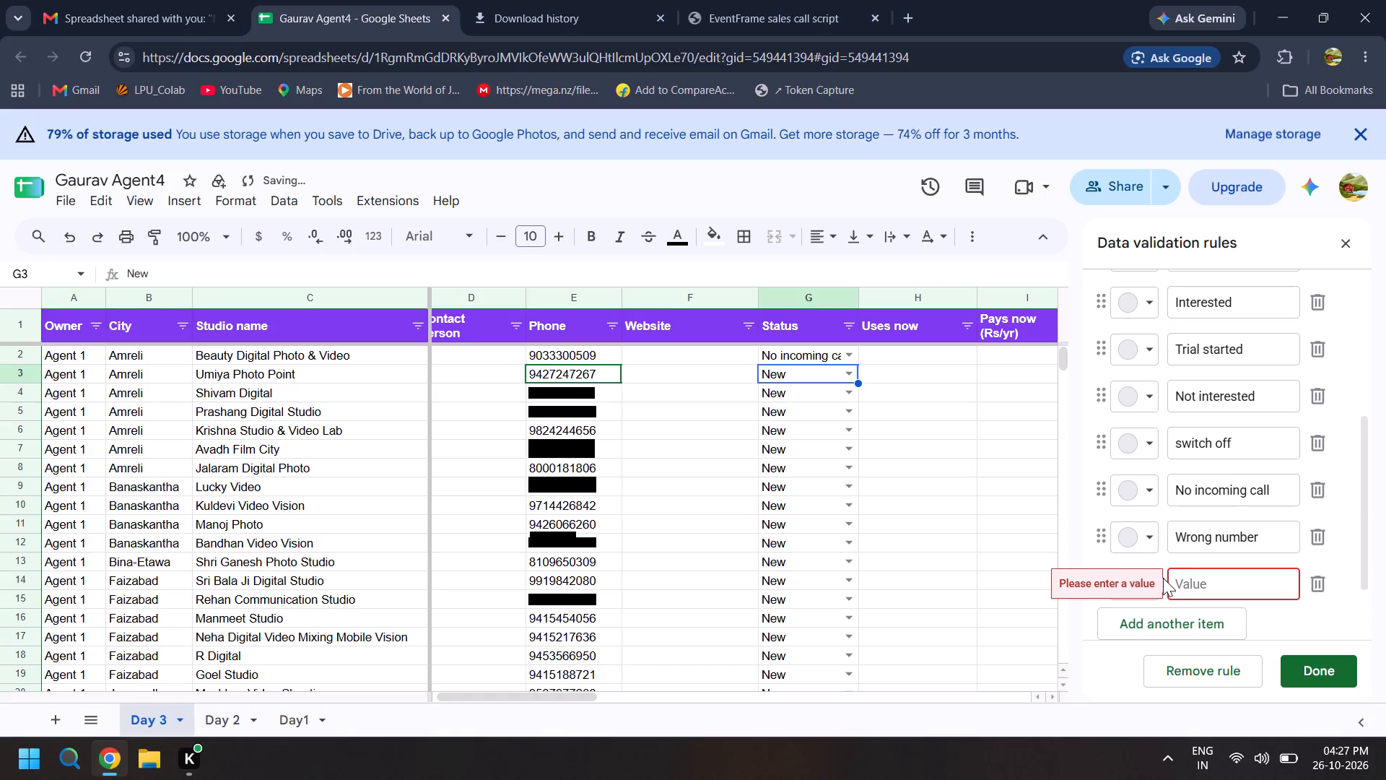
{"action": "left_click", "coordinate": [1321, 588]}
{"action": "left_click", "coordinate": [1319, 657]}
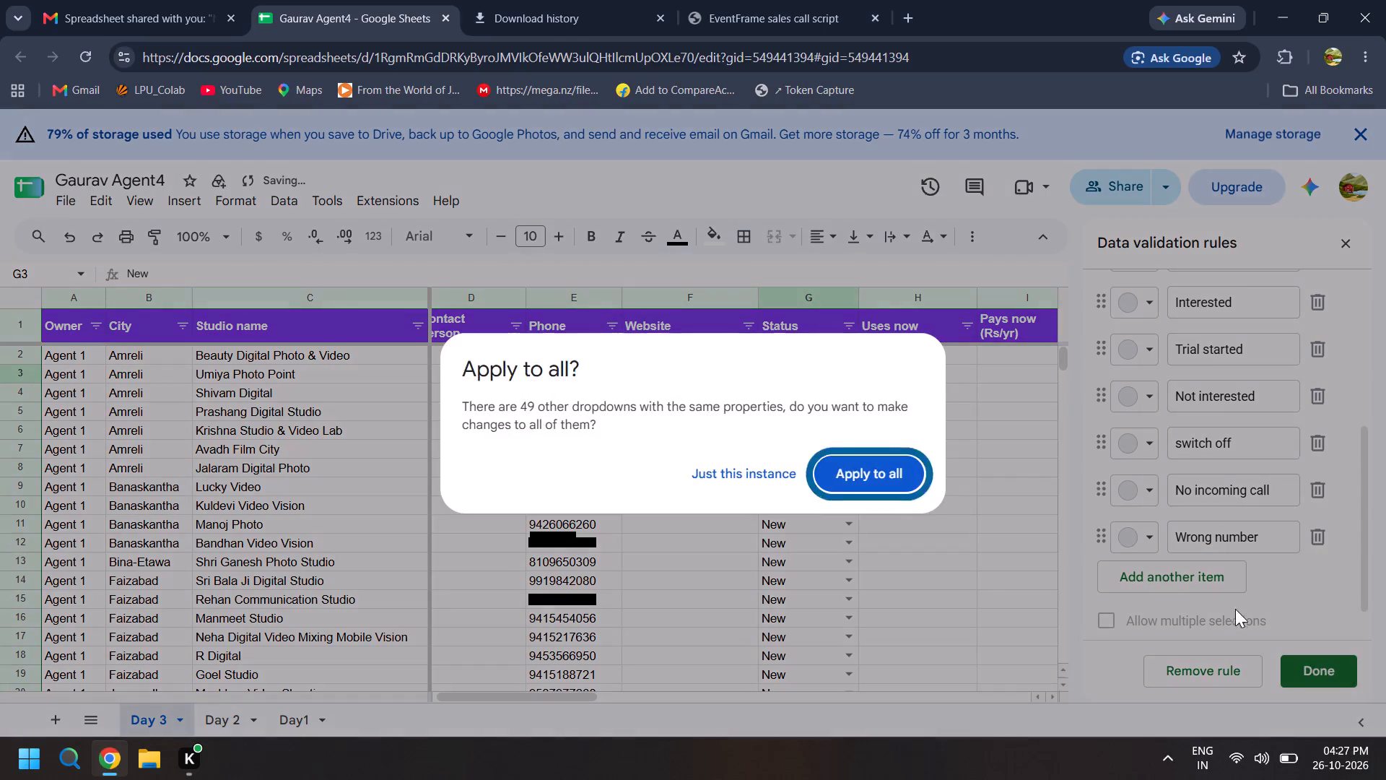
{"action": "left_click", "coordinate": [889, 485]}
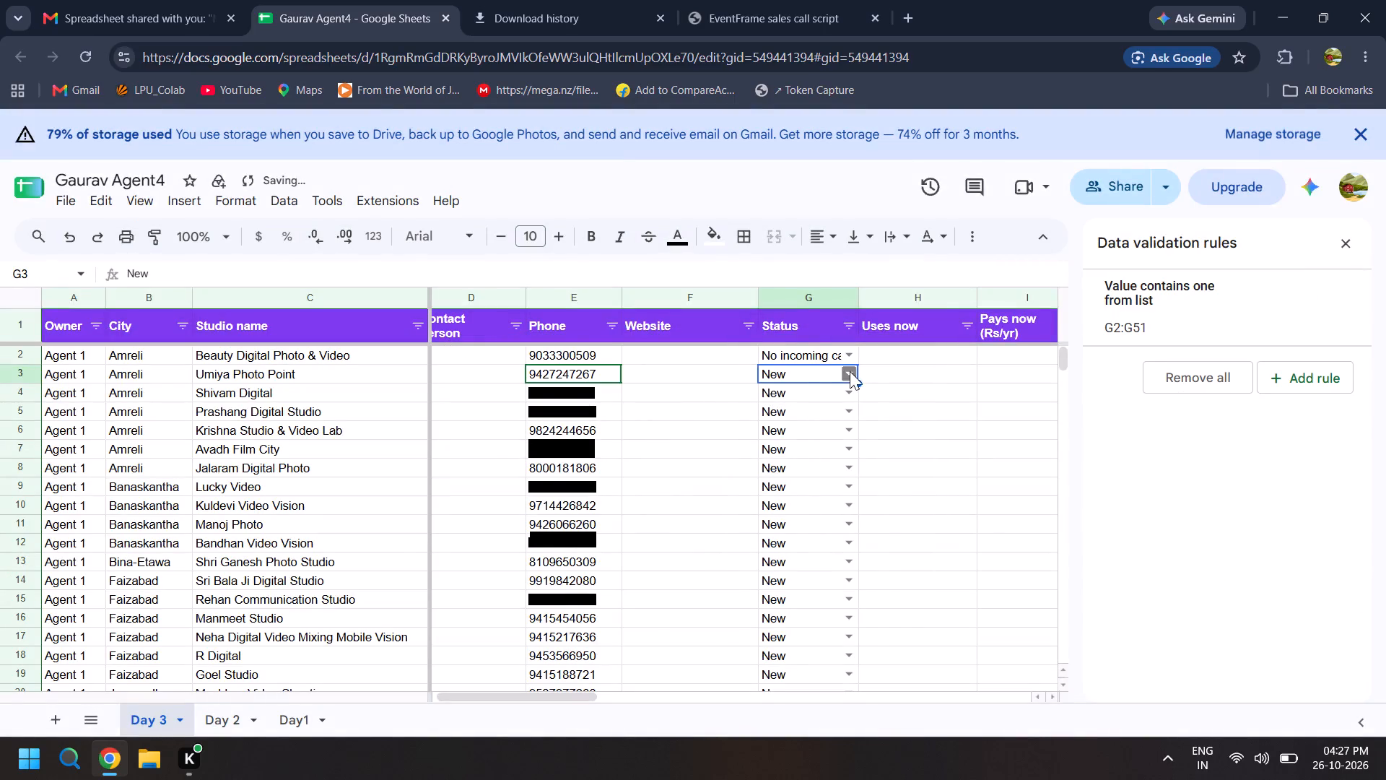
Set the Status of Umiya Photo Point, Shivam Digital, Prashang Digital Studio and Krishna Studio & Video Lab to "Wrong number".
{"action": "left_click", "coordinate": [847, 376]}
{"action": "left_click", "coordinate": [811, 595]}
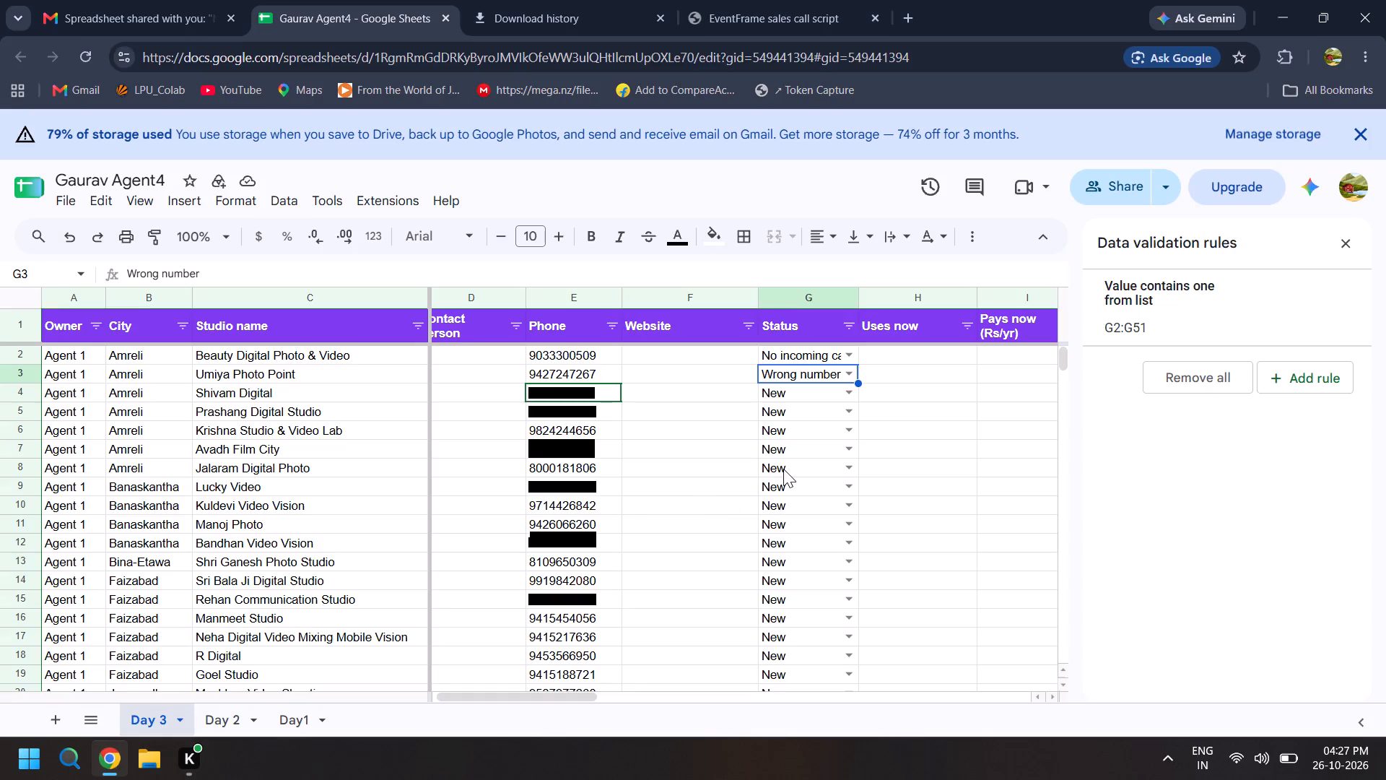
{"action": "left_click", "coordinate": [849, 396]}
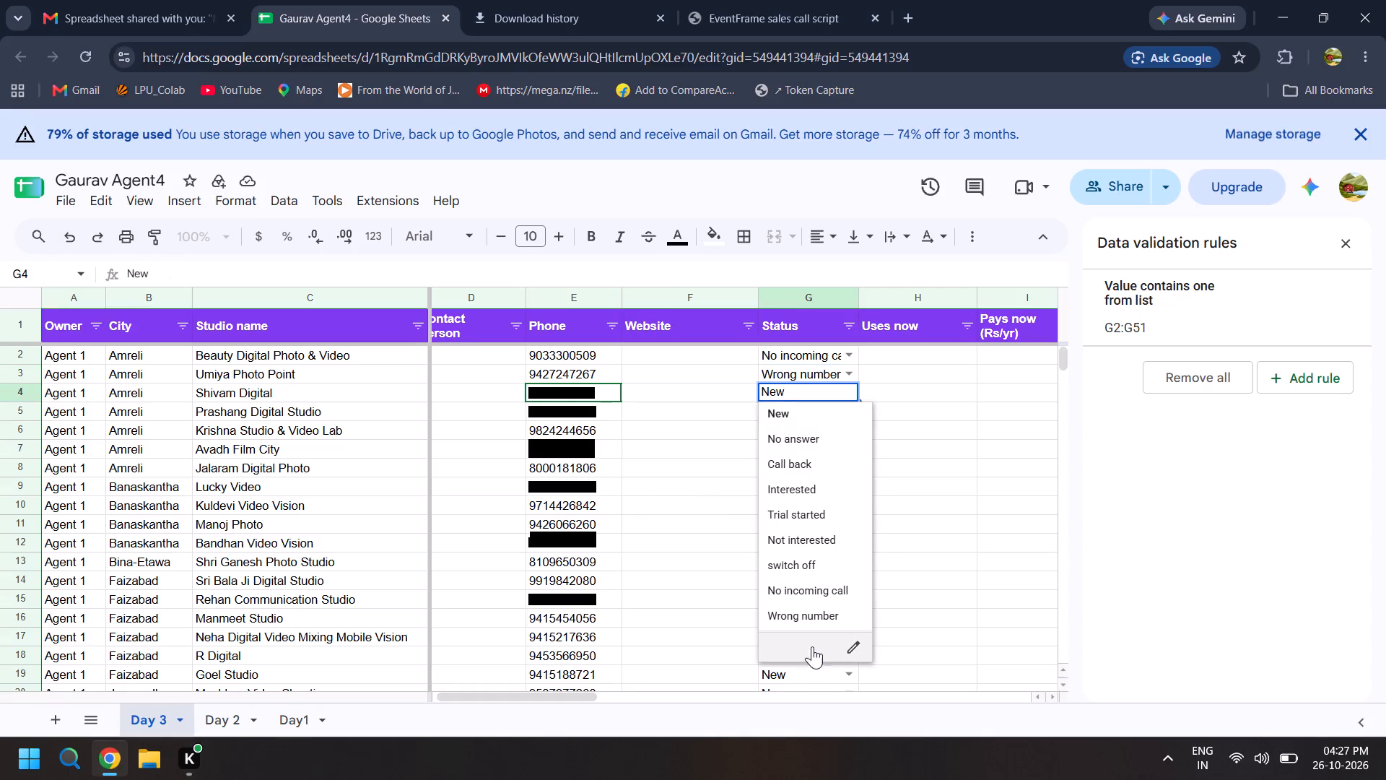
{"action": "left_click", "coordinate": [791, 615]}
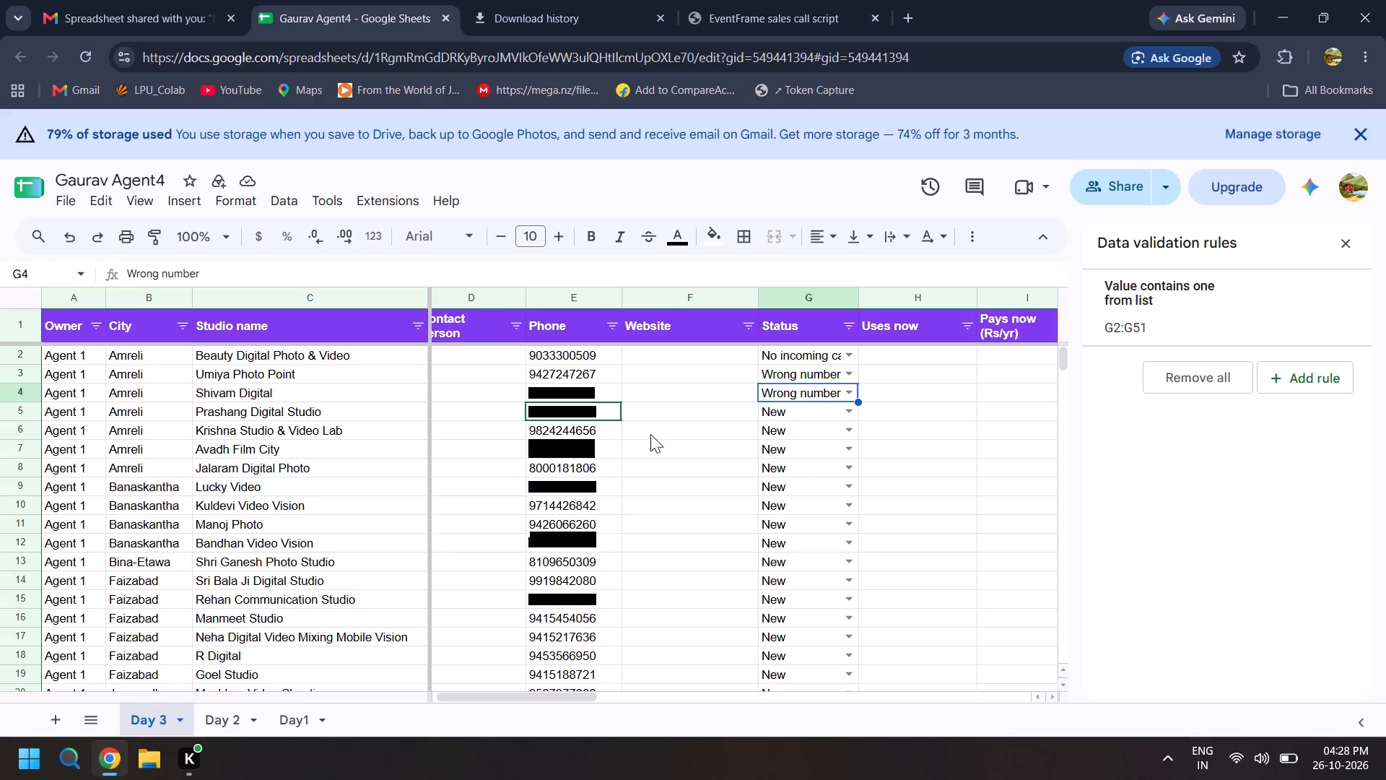
{"action": "left_click", "coordinate": [848, 415]}
{"action": "left_click", "coordinate": [775, 633]}
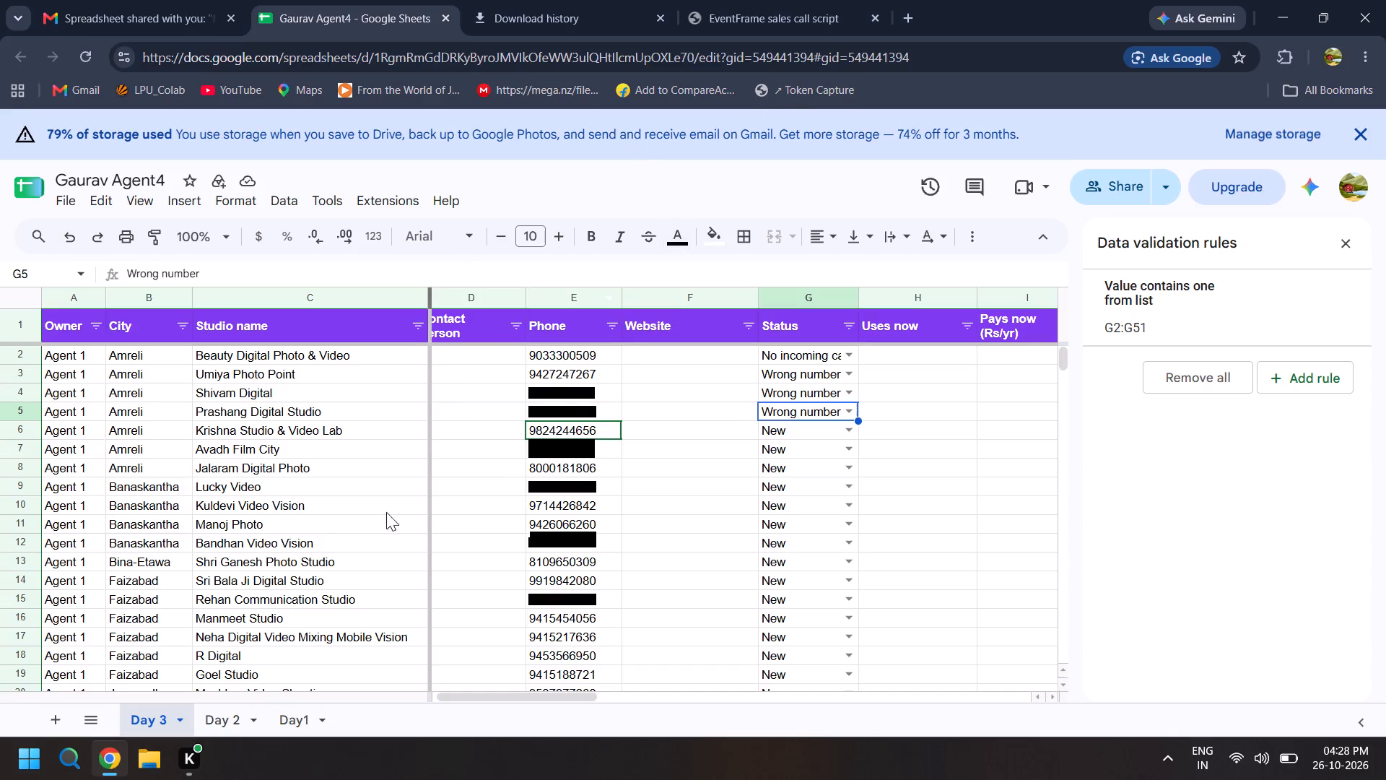
{"action": "left_click", "coordinate": [303, 14]}
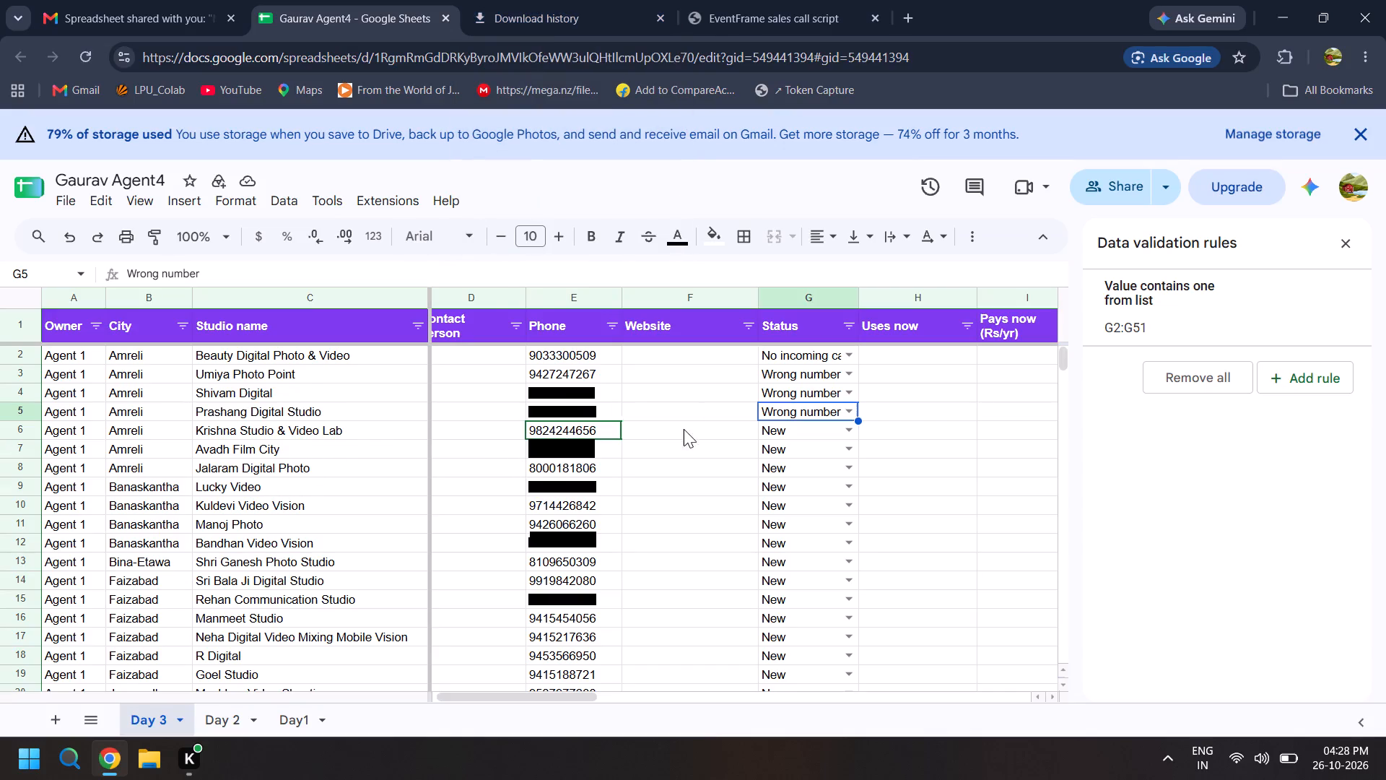
{"action": "left_click", "coordinate": [847, 423]}
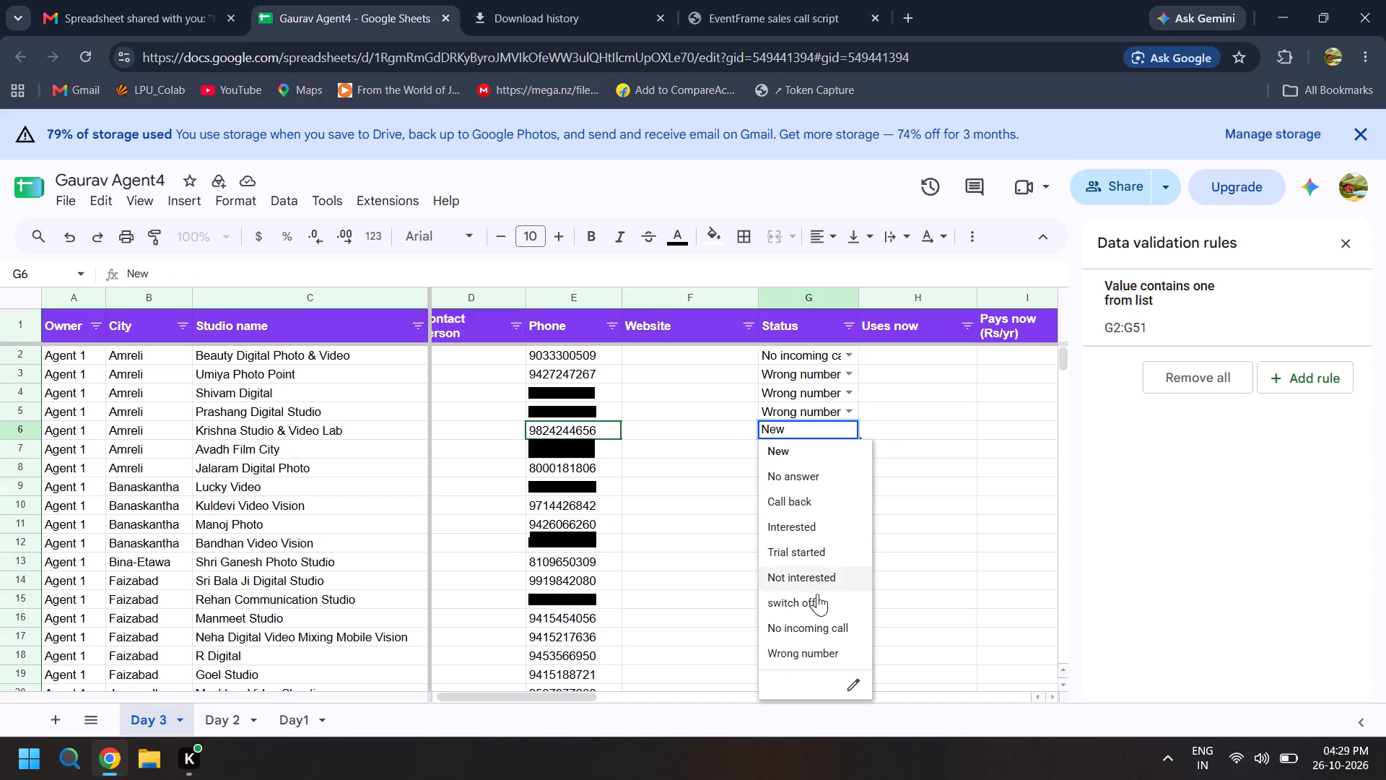
{"action": "left_click", "coordinate": [813, 655]}
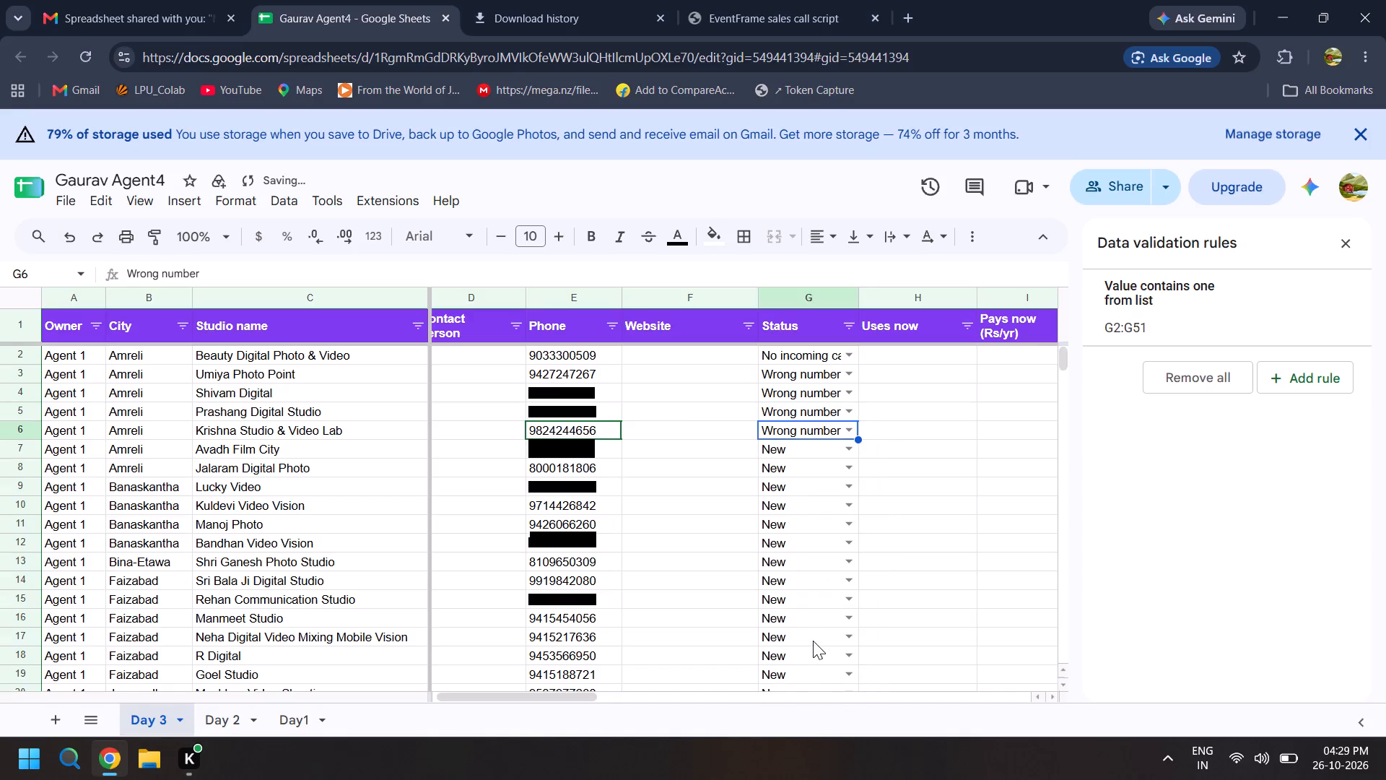
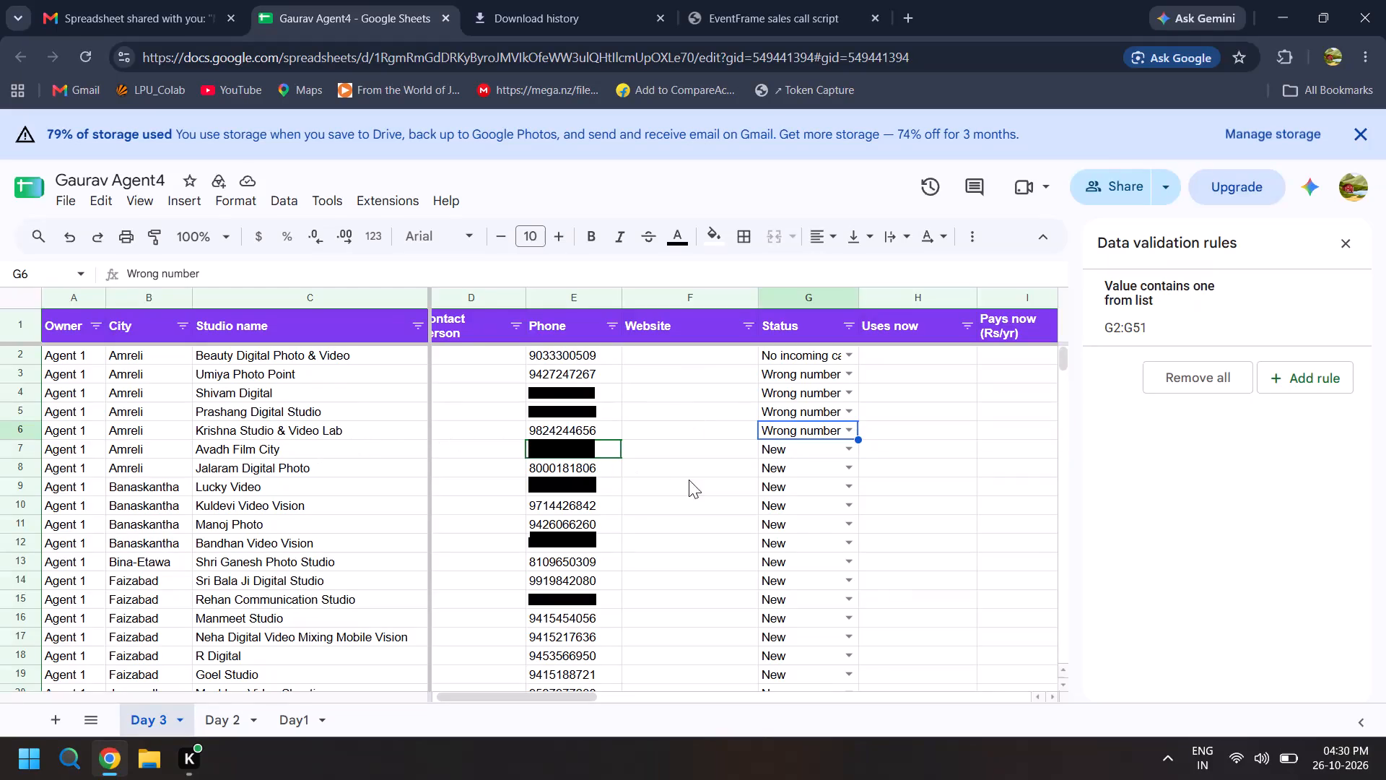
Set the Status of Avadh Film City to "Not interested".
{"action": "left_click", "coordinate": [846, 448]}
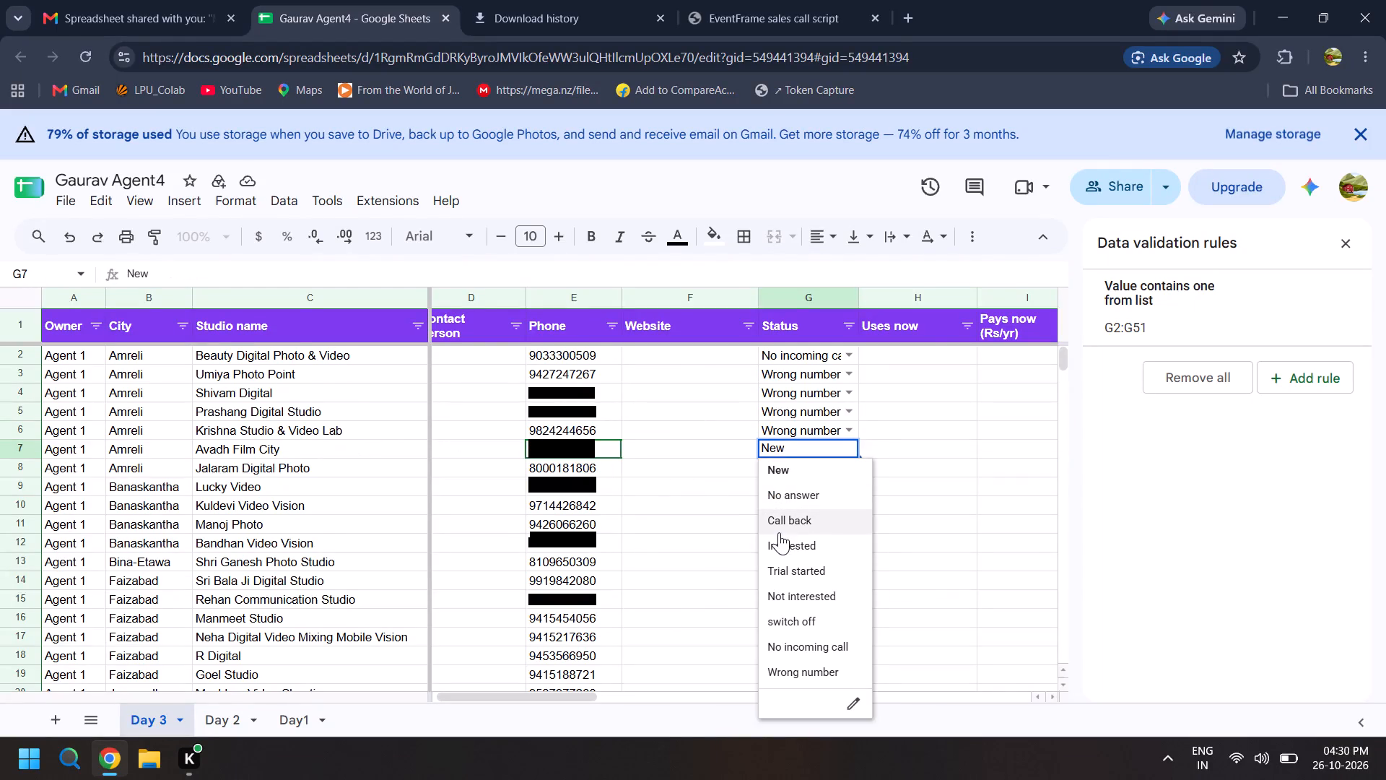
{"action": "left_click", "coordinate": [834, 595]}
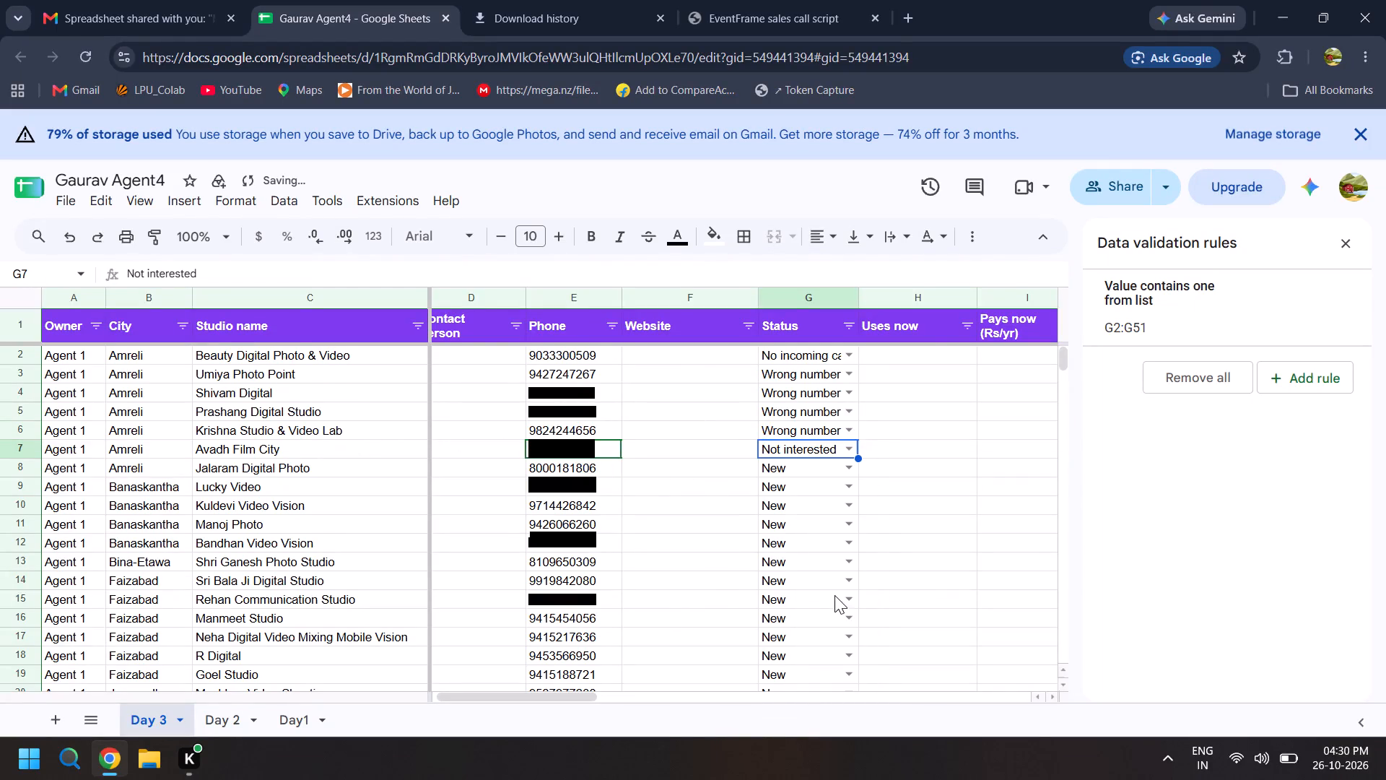
Set the Status of Jalaram Digital Photo to "No answer".
{"action": "scroll", "coordinate": [522, 493], "scroll_direction": "right", "scroll_amount": 1}
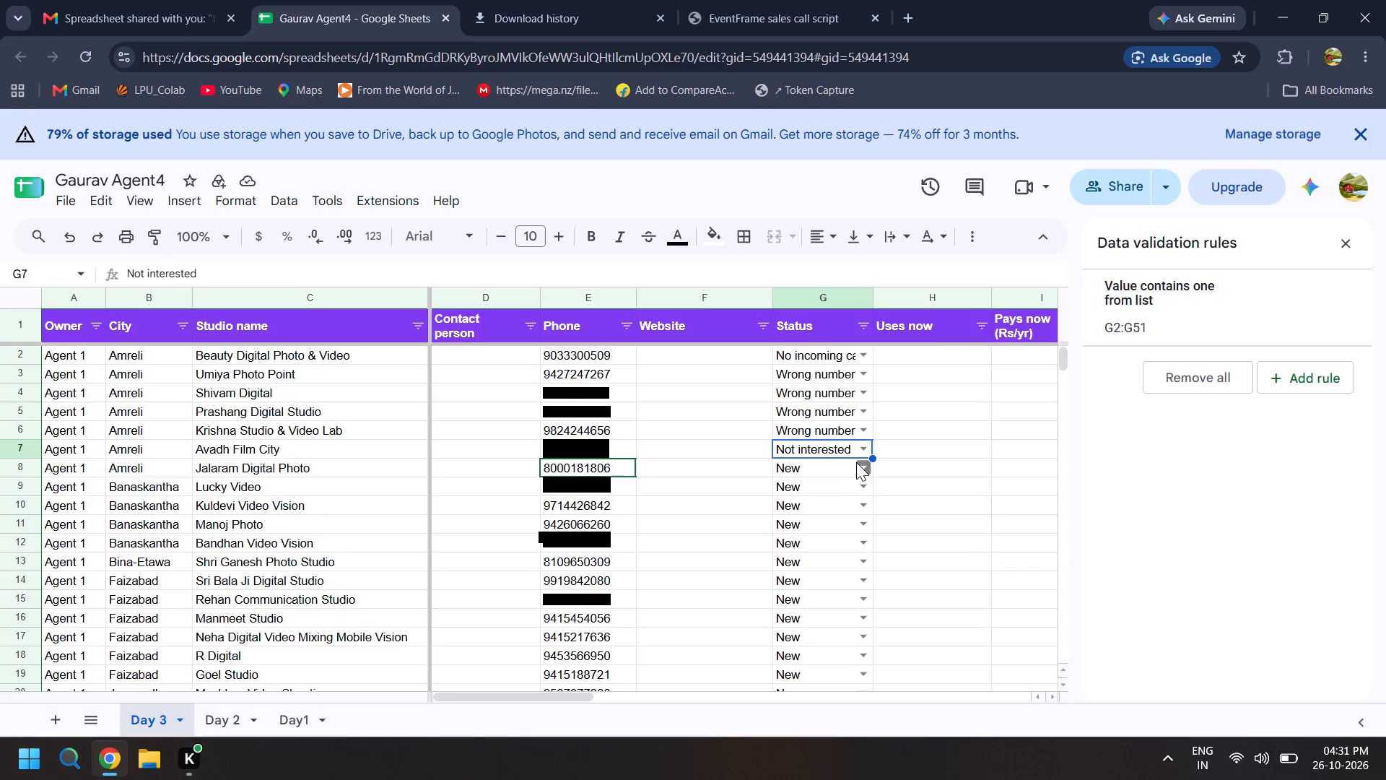
{"action": "left_click", "coordinate": [856, 462]}
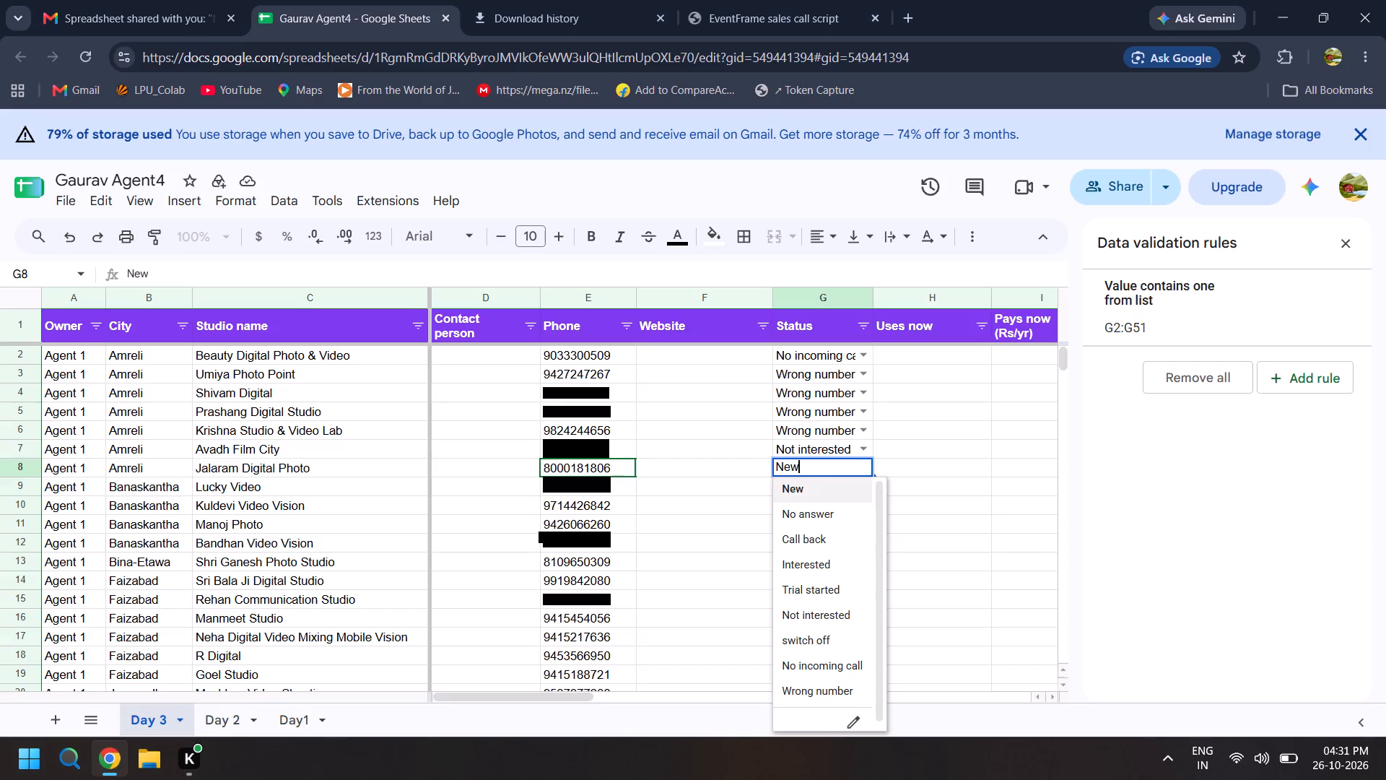
{"action": "scroll", "coordinate": [819, 621], "scroll_direction": "down", "scroll_amount": 2}
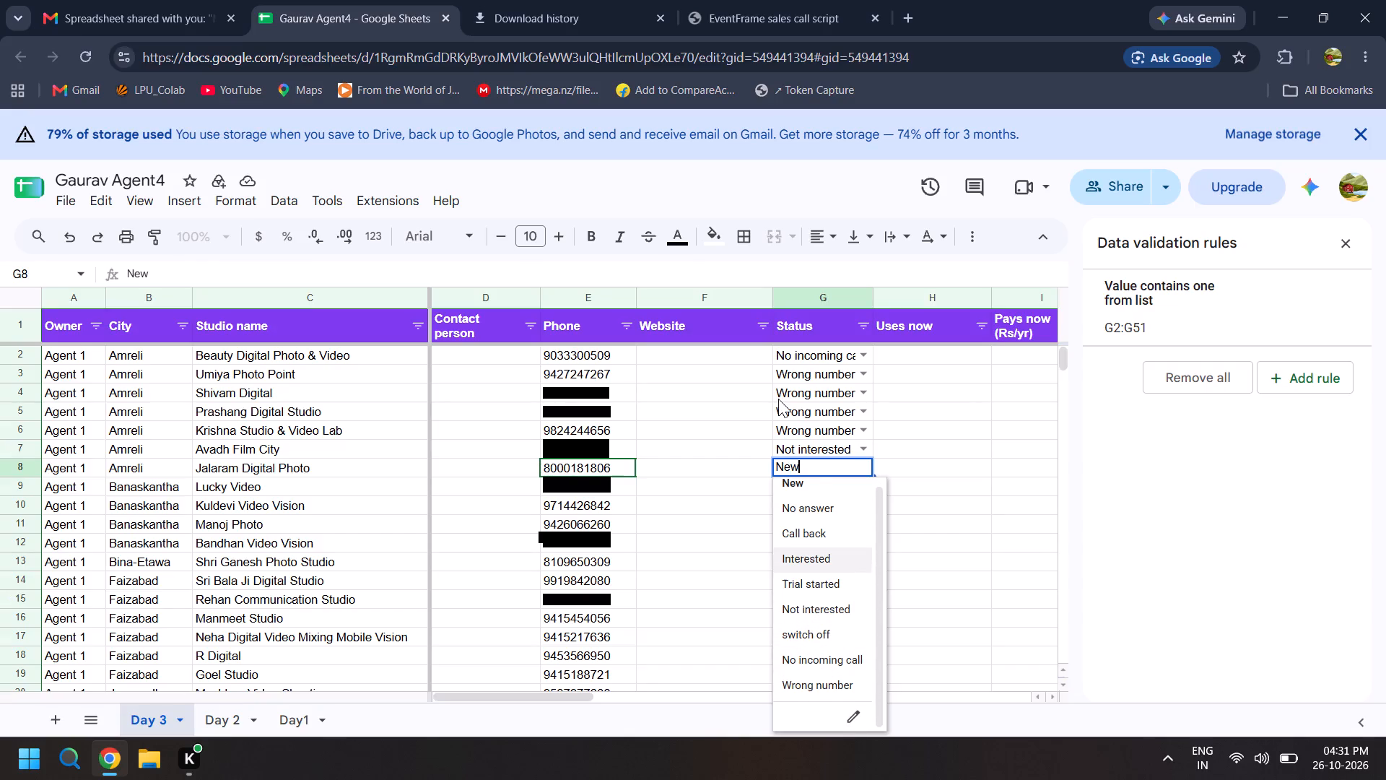
{"action": "left_click", "coordinate": [811, 511]}
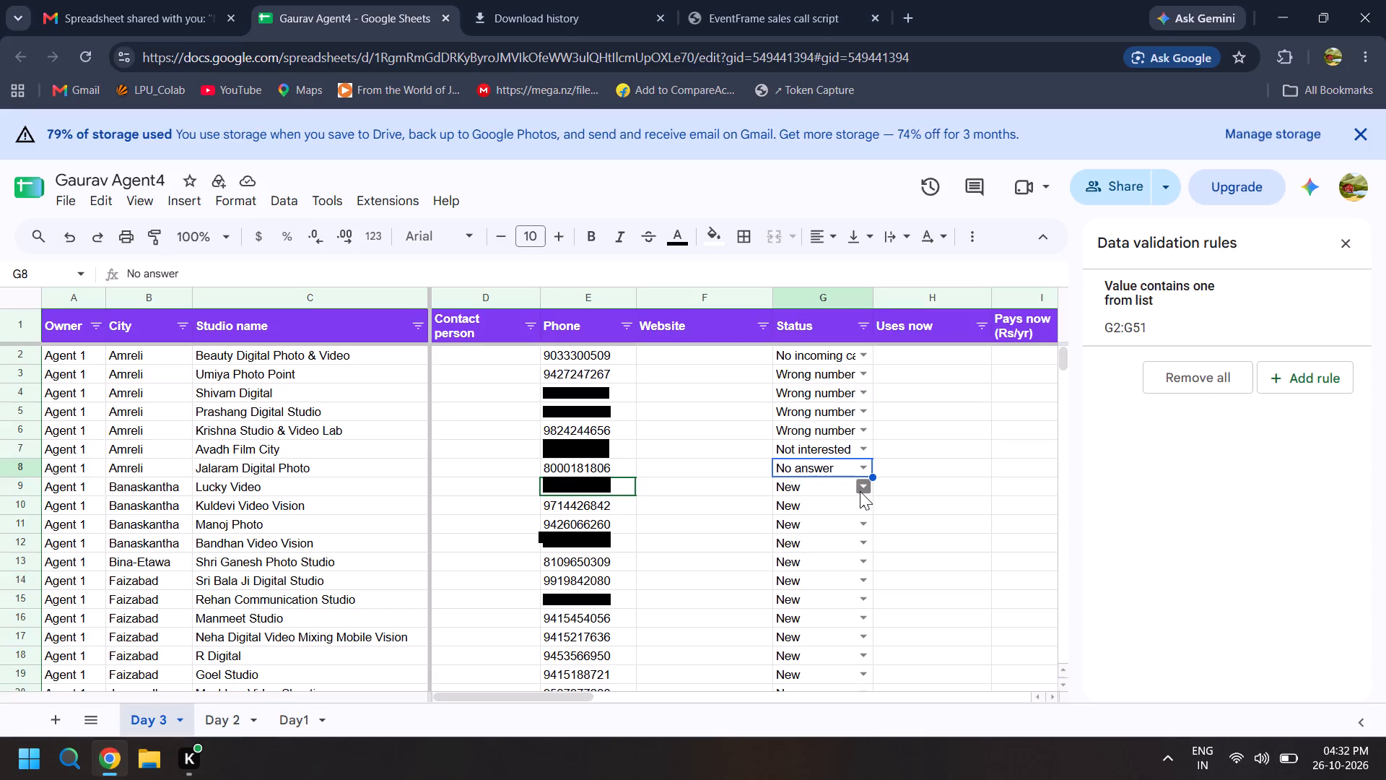
Open the Status dropdown rule from Lucky Video's row for editing and add a blank option after "Wrong number".
{"action": "left_click", "coordinate": [859, 487]}
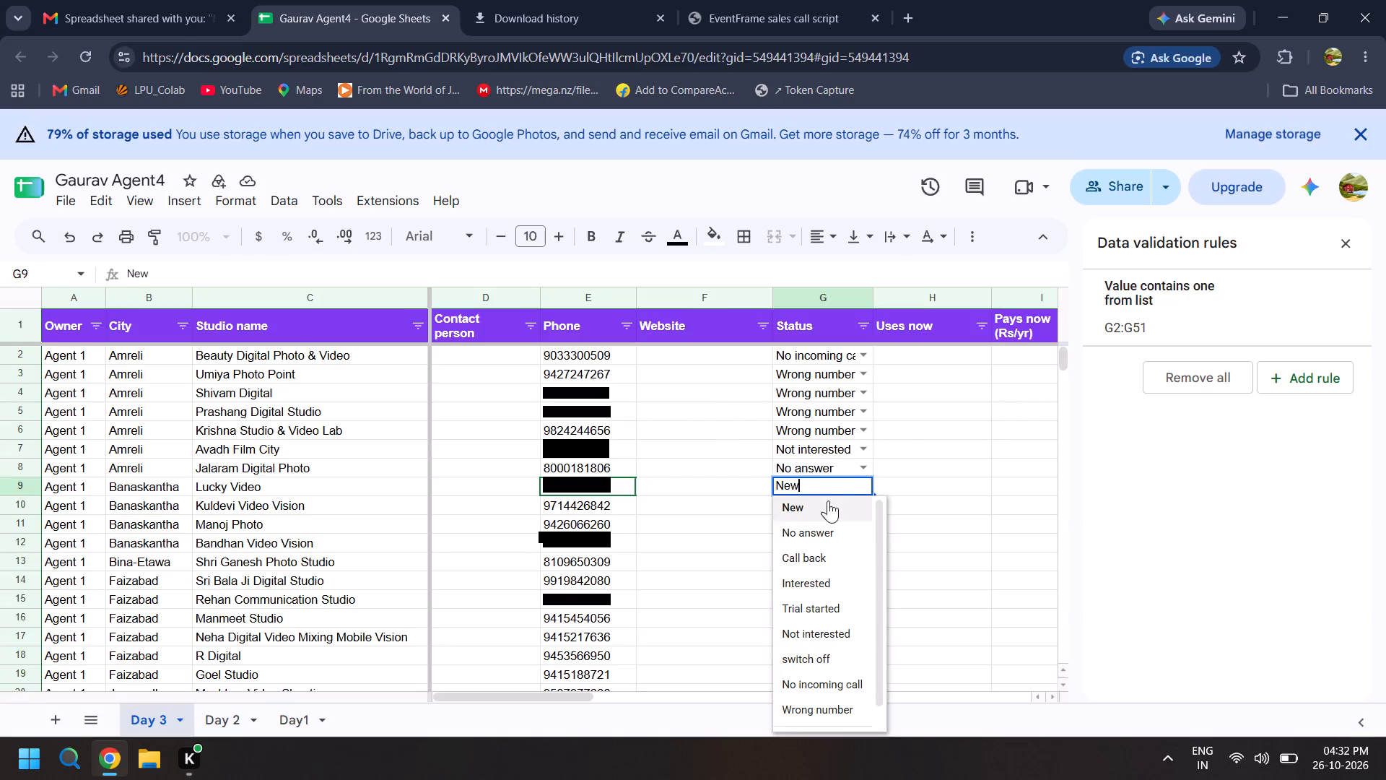
{"action": "scroll", "coordinate": [849, 592], "scroll_direction": "down", "scroll_amount": 7}
{"action": "left_click", "coordinate": [858, 716]}
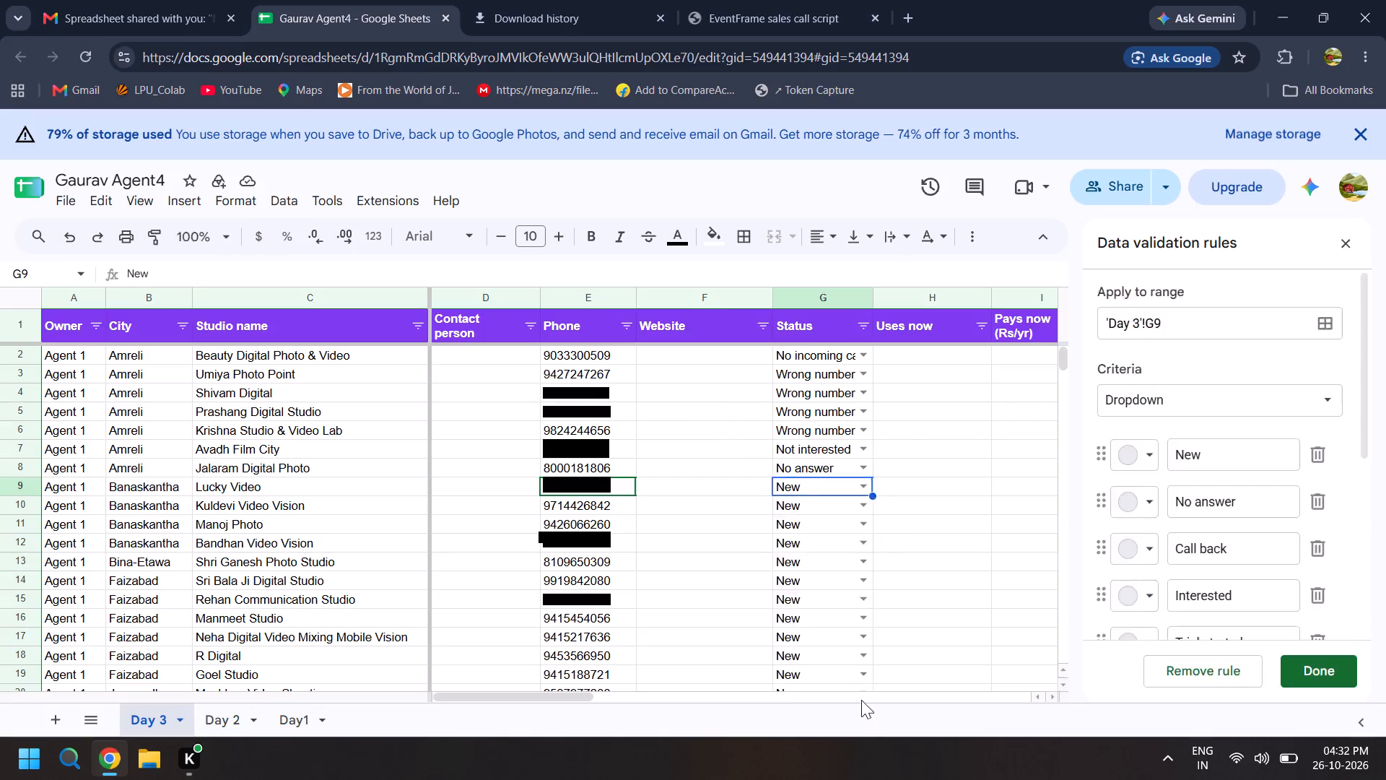
{"action": "scroll", "coordinate": [1184, 378], "scroll_direction": "down", "scroll_amount": 2}
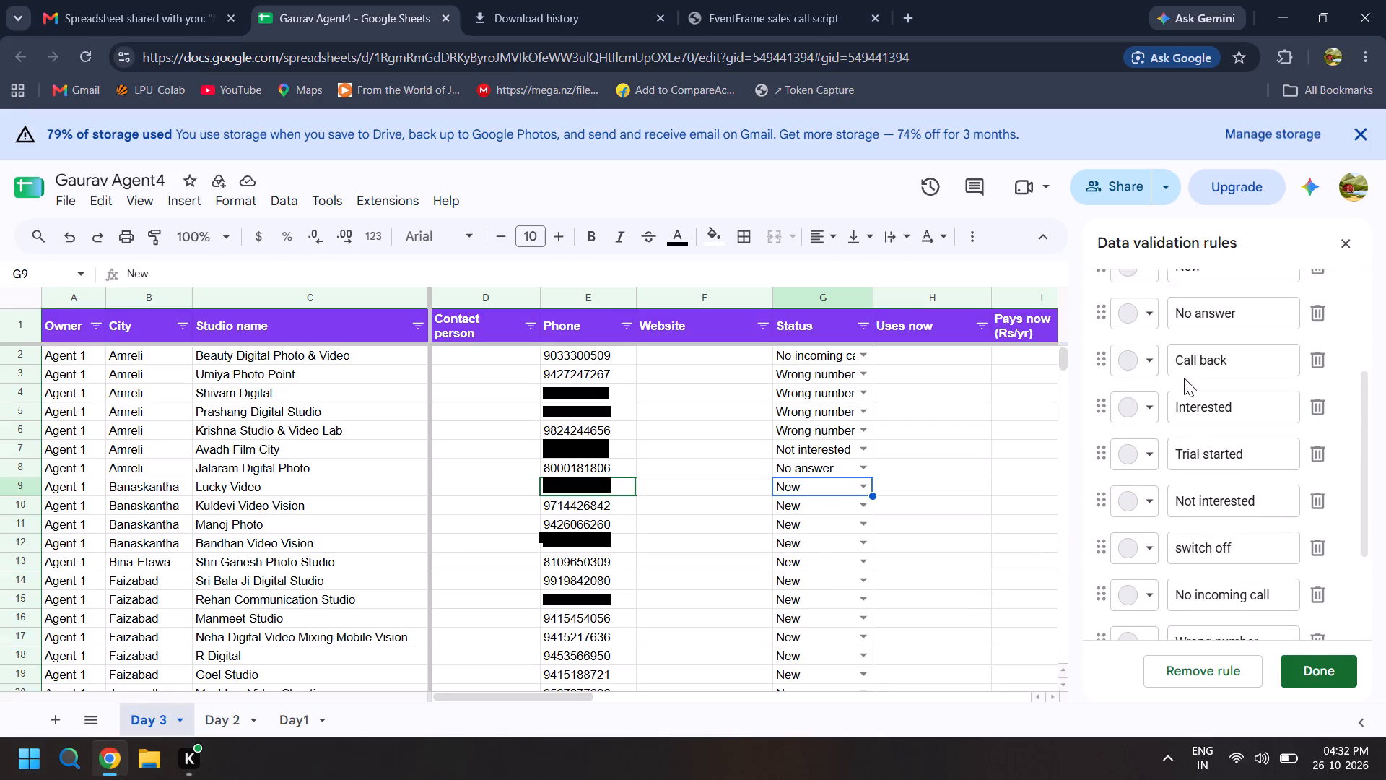
{"action": "scroll", "coordinate": [1184, 378], "scroll_direction": "down", "scroll_amount": 5}
{"action": "left_click", "coordinate": [1136, 517]}
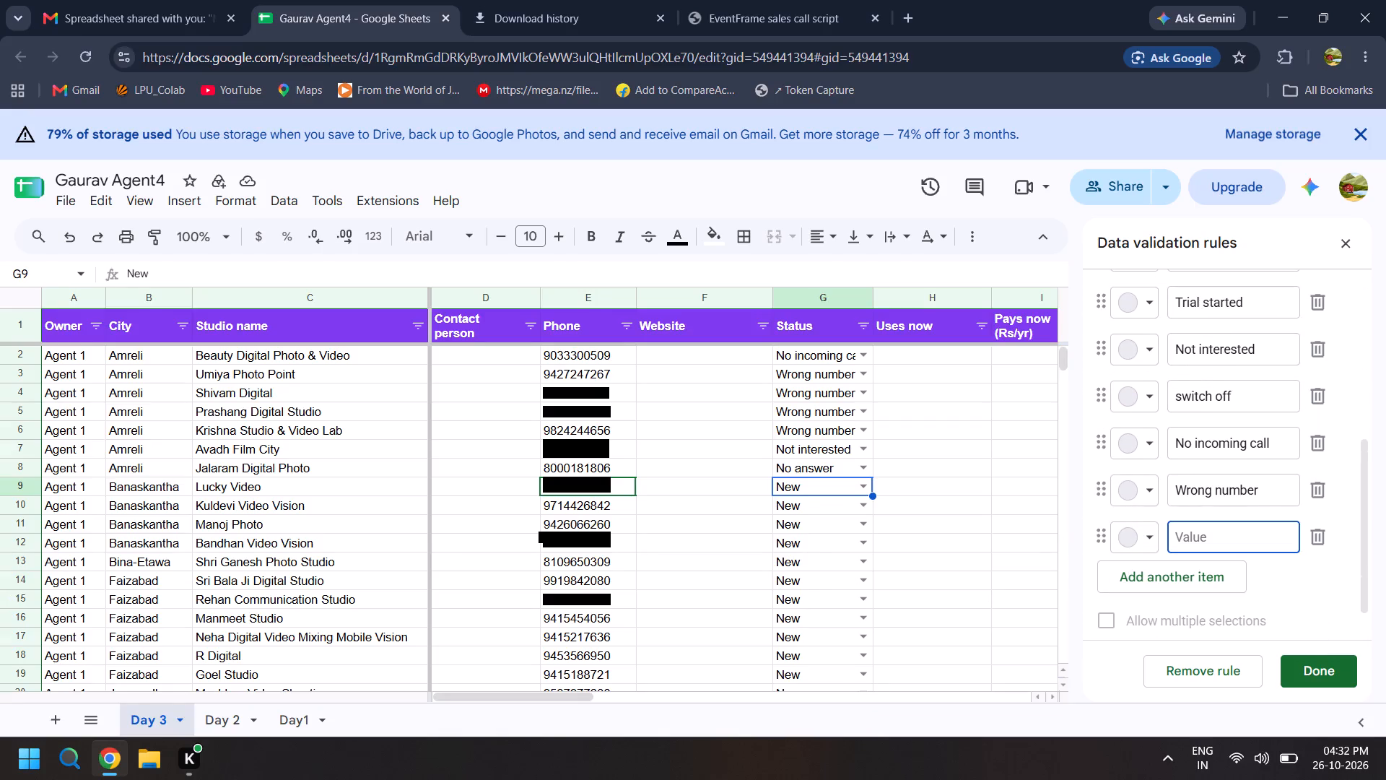
{"action": "left_click", "coordinate": [1204, 537]}
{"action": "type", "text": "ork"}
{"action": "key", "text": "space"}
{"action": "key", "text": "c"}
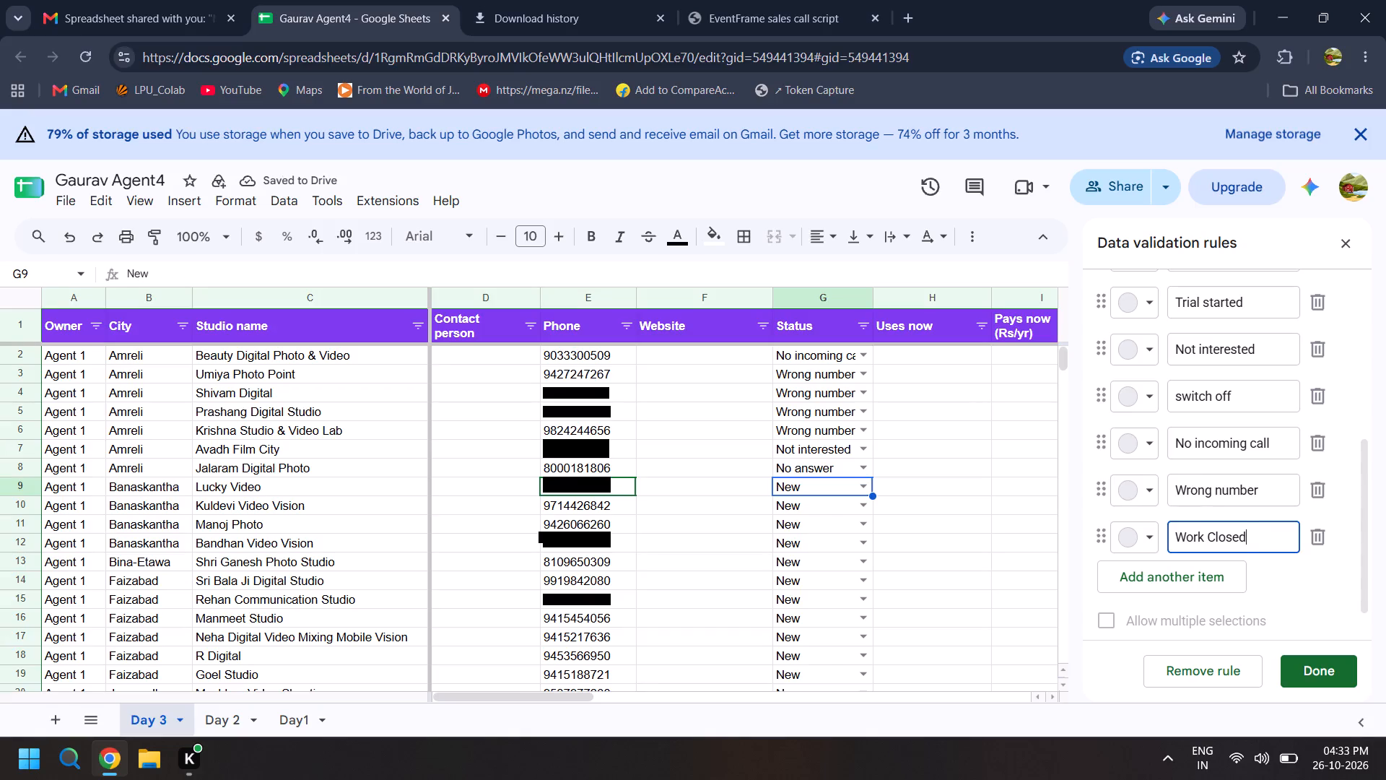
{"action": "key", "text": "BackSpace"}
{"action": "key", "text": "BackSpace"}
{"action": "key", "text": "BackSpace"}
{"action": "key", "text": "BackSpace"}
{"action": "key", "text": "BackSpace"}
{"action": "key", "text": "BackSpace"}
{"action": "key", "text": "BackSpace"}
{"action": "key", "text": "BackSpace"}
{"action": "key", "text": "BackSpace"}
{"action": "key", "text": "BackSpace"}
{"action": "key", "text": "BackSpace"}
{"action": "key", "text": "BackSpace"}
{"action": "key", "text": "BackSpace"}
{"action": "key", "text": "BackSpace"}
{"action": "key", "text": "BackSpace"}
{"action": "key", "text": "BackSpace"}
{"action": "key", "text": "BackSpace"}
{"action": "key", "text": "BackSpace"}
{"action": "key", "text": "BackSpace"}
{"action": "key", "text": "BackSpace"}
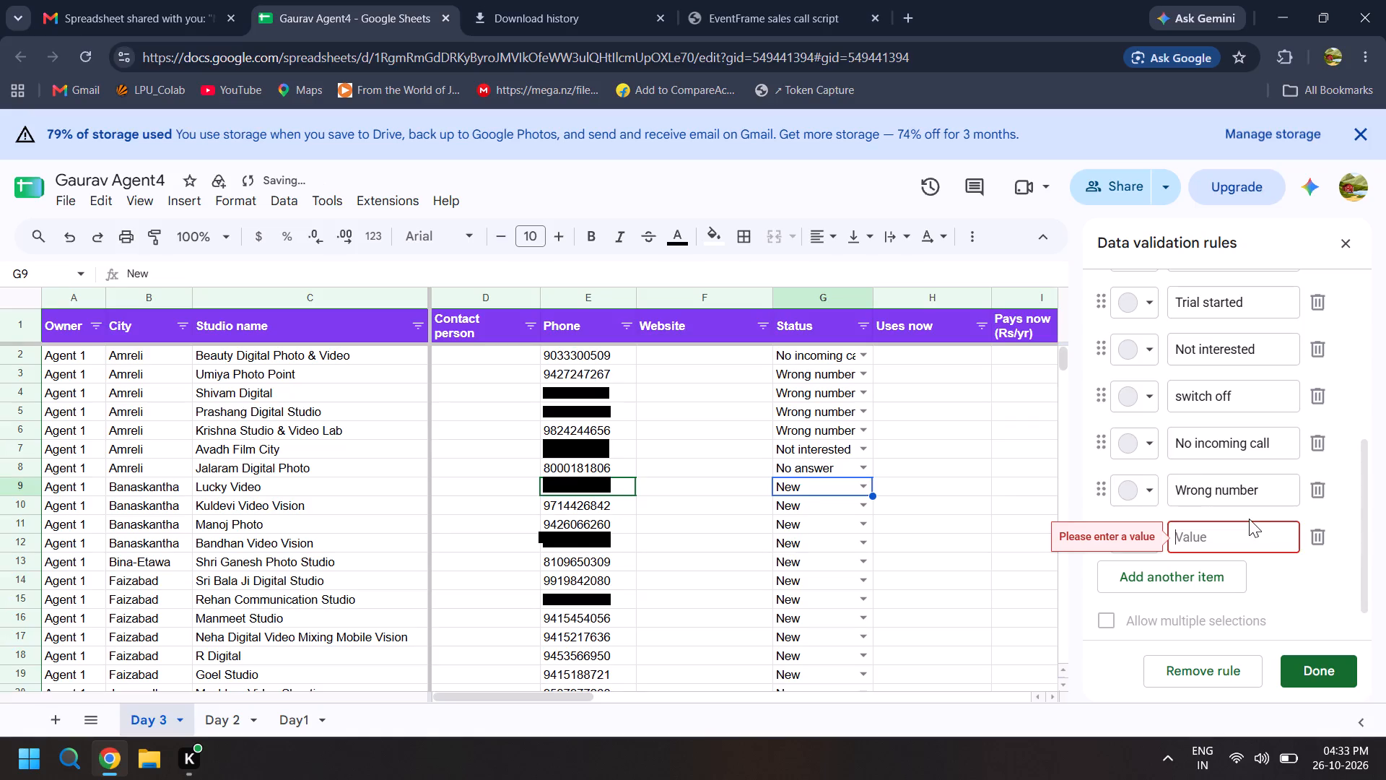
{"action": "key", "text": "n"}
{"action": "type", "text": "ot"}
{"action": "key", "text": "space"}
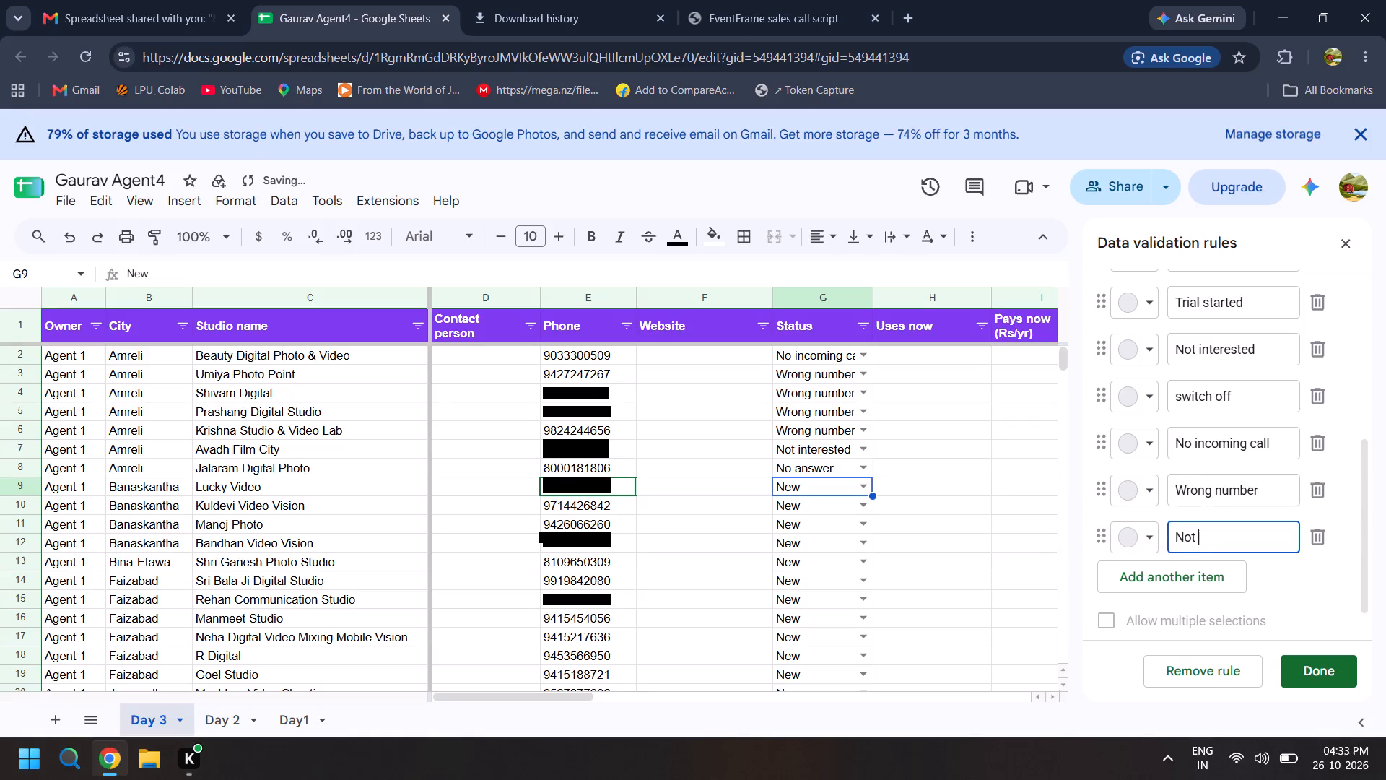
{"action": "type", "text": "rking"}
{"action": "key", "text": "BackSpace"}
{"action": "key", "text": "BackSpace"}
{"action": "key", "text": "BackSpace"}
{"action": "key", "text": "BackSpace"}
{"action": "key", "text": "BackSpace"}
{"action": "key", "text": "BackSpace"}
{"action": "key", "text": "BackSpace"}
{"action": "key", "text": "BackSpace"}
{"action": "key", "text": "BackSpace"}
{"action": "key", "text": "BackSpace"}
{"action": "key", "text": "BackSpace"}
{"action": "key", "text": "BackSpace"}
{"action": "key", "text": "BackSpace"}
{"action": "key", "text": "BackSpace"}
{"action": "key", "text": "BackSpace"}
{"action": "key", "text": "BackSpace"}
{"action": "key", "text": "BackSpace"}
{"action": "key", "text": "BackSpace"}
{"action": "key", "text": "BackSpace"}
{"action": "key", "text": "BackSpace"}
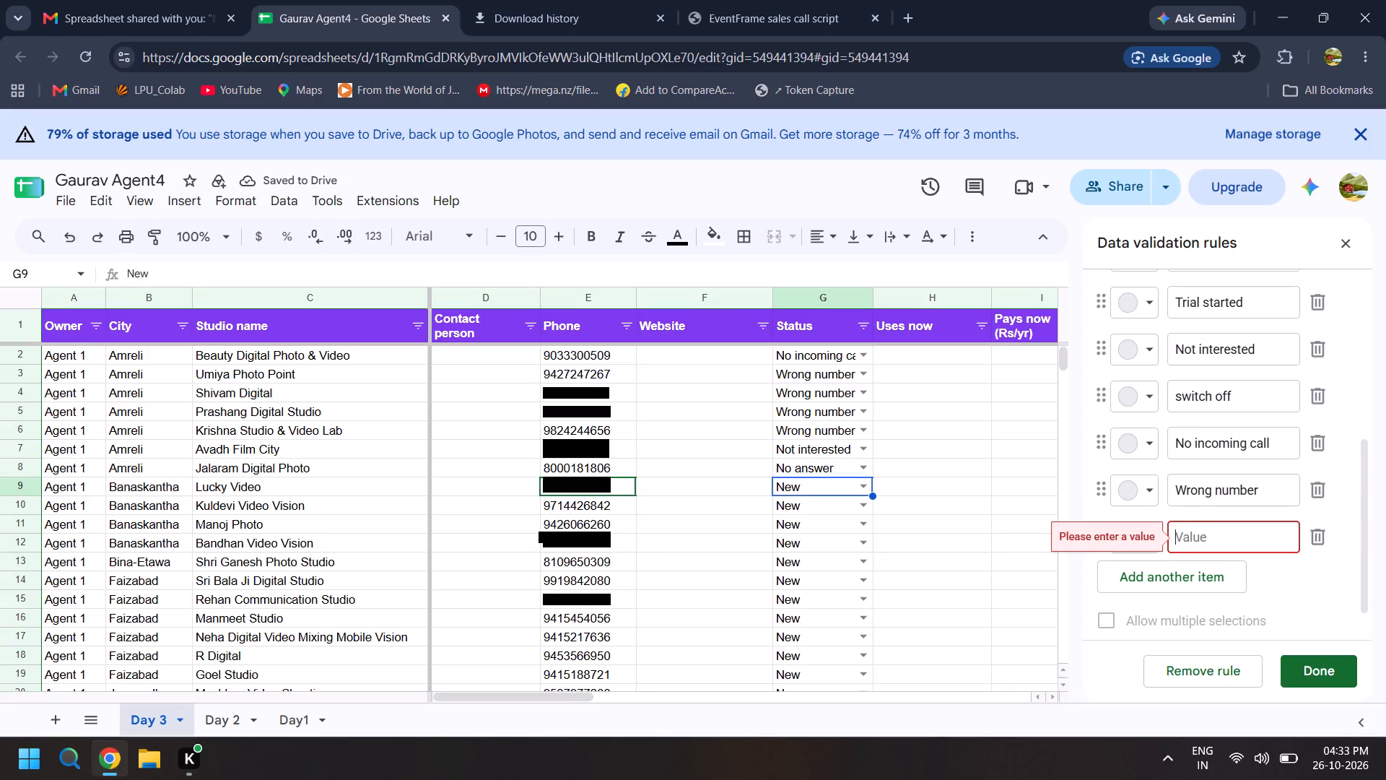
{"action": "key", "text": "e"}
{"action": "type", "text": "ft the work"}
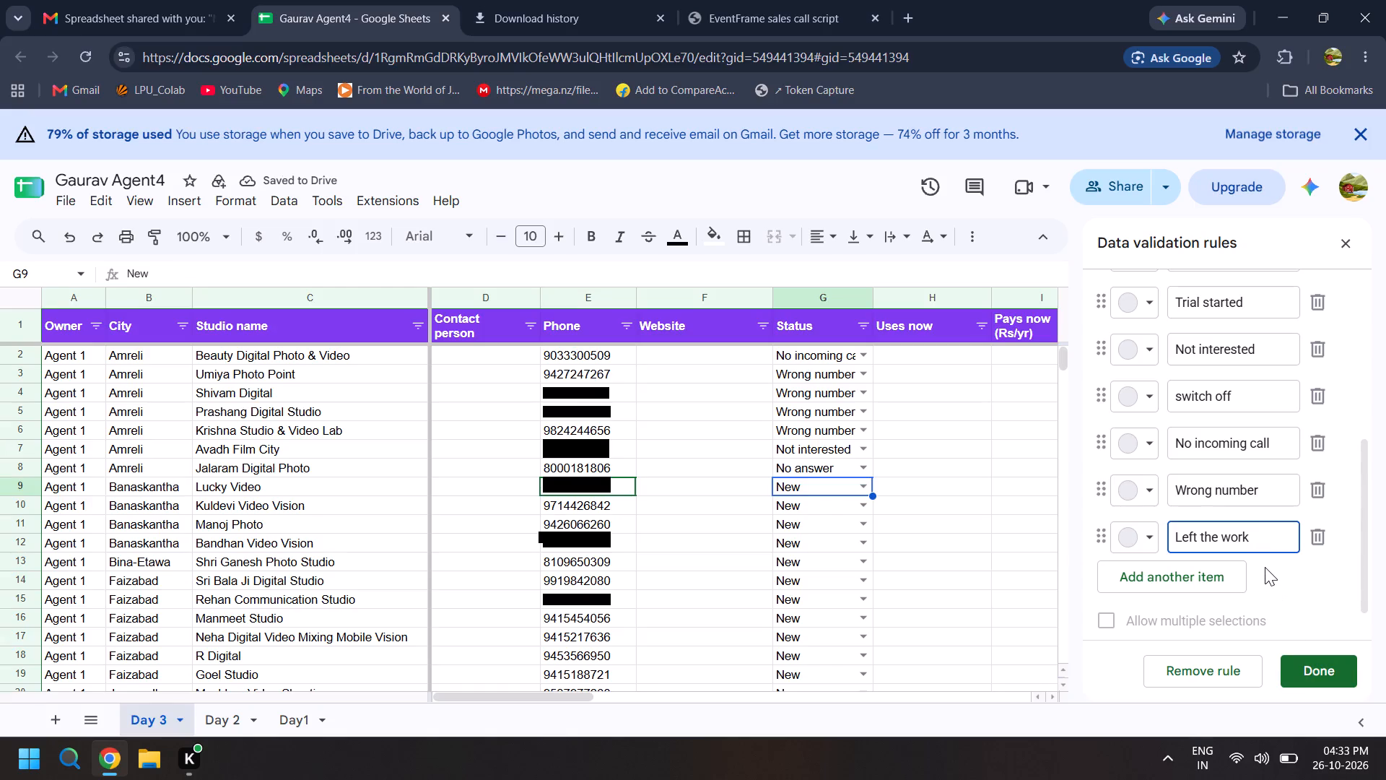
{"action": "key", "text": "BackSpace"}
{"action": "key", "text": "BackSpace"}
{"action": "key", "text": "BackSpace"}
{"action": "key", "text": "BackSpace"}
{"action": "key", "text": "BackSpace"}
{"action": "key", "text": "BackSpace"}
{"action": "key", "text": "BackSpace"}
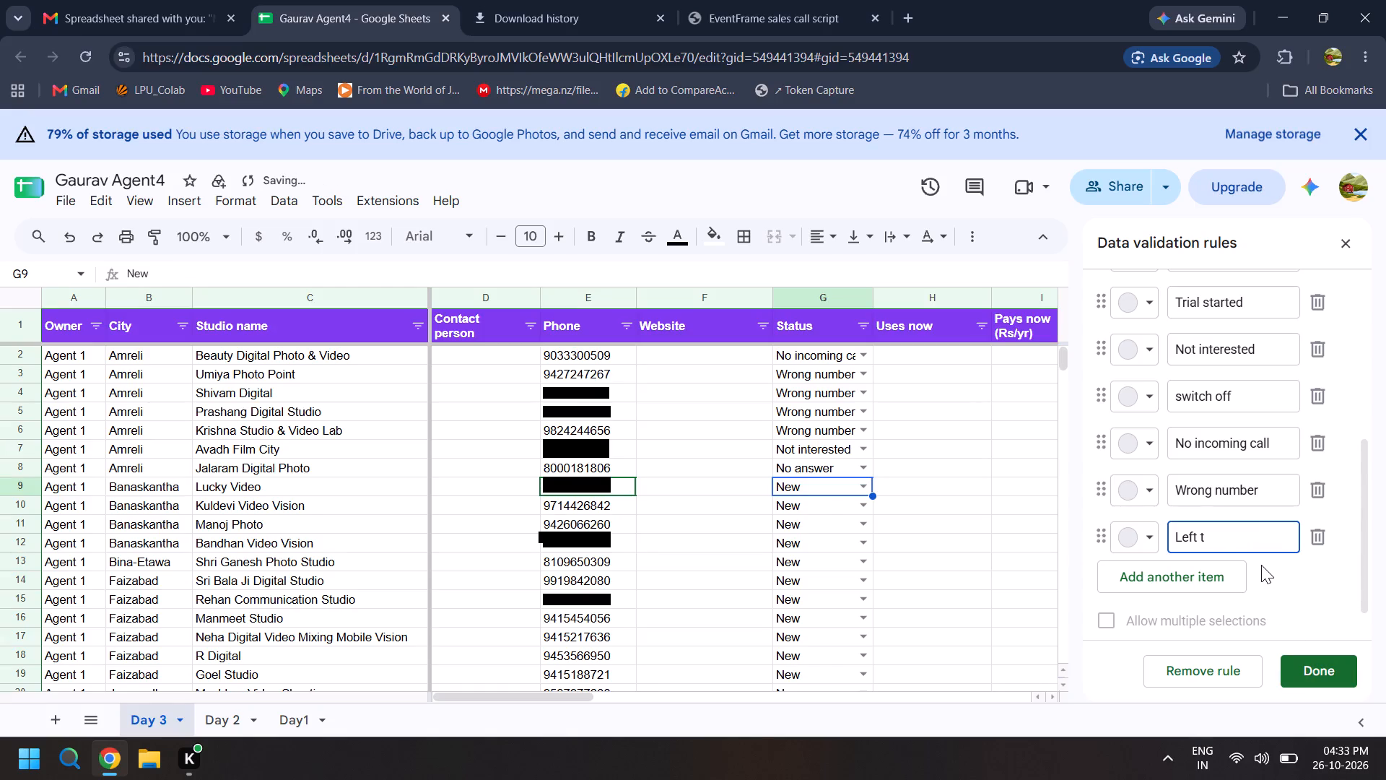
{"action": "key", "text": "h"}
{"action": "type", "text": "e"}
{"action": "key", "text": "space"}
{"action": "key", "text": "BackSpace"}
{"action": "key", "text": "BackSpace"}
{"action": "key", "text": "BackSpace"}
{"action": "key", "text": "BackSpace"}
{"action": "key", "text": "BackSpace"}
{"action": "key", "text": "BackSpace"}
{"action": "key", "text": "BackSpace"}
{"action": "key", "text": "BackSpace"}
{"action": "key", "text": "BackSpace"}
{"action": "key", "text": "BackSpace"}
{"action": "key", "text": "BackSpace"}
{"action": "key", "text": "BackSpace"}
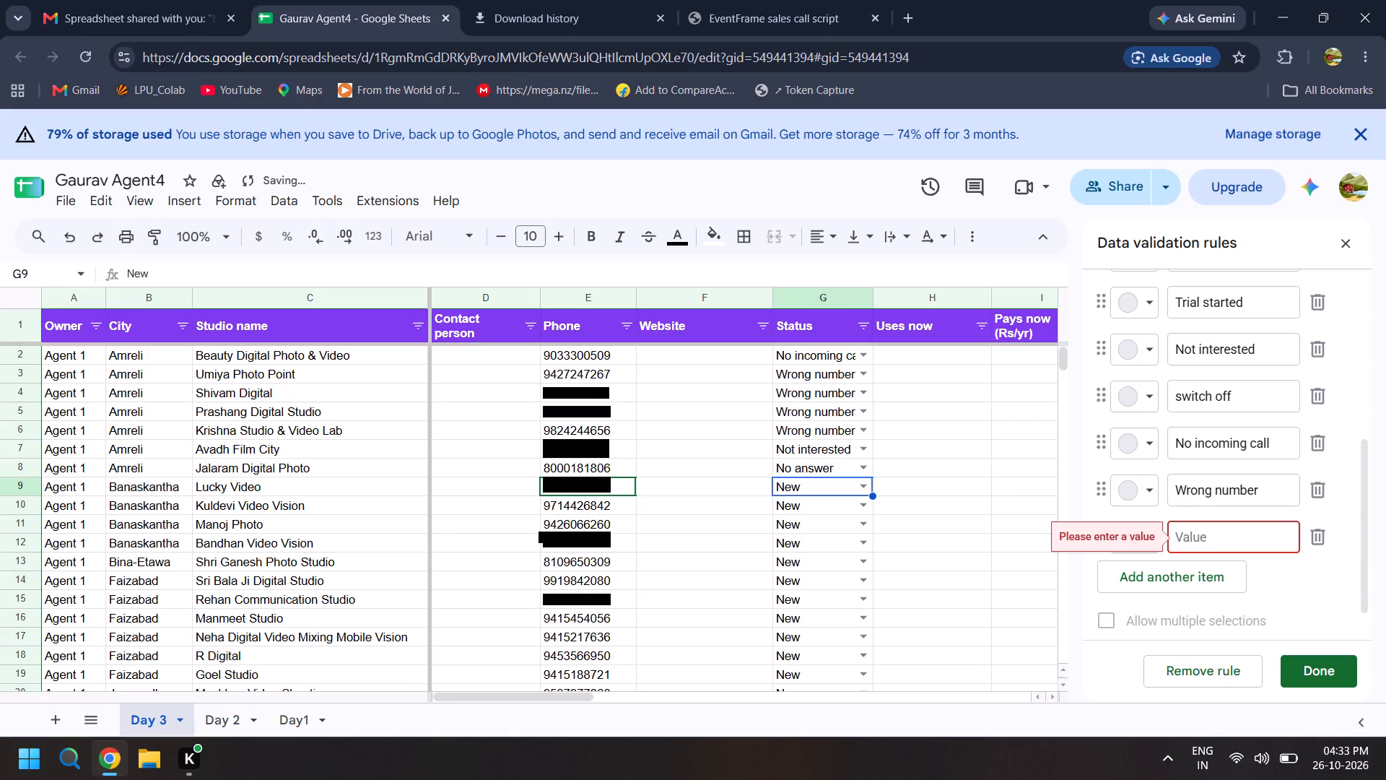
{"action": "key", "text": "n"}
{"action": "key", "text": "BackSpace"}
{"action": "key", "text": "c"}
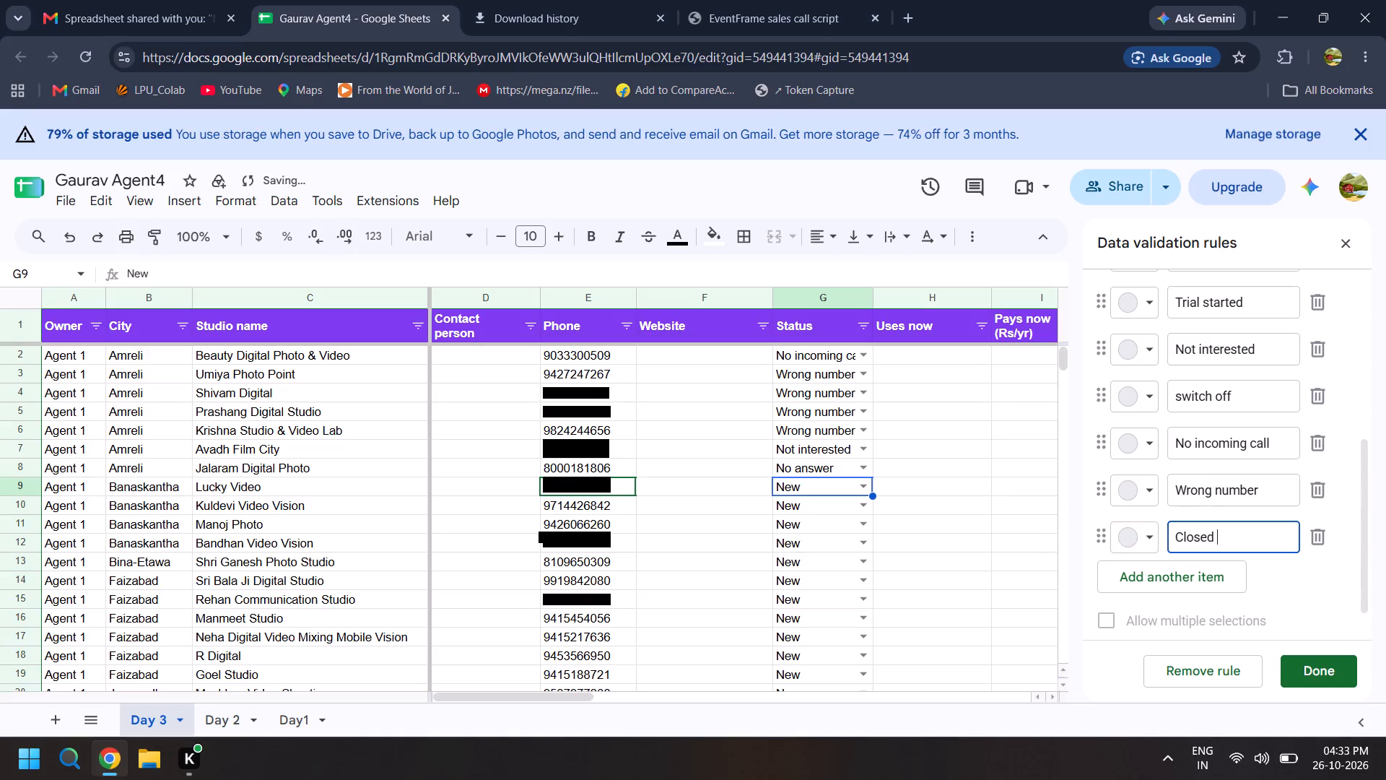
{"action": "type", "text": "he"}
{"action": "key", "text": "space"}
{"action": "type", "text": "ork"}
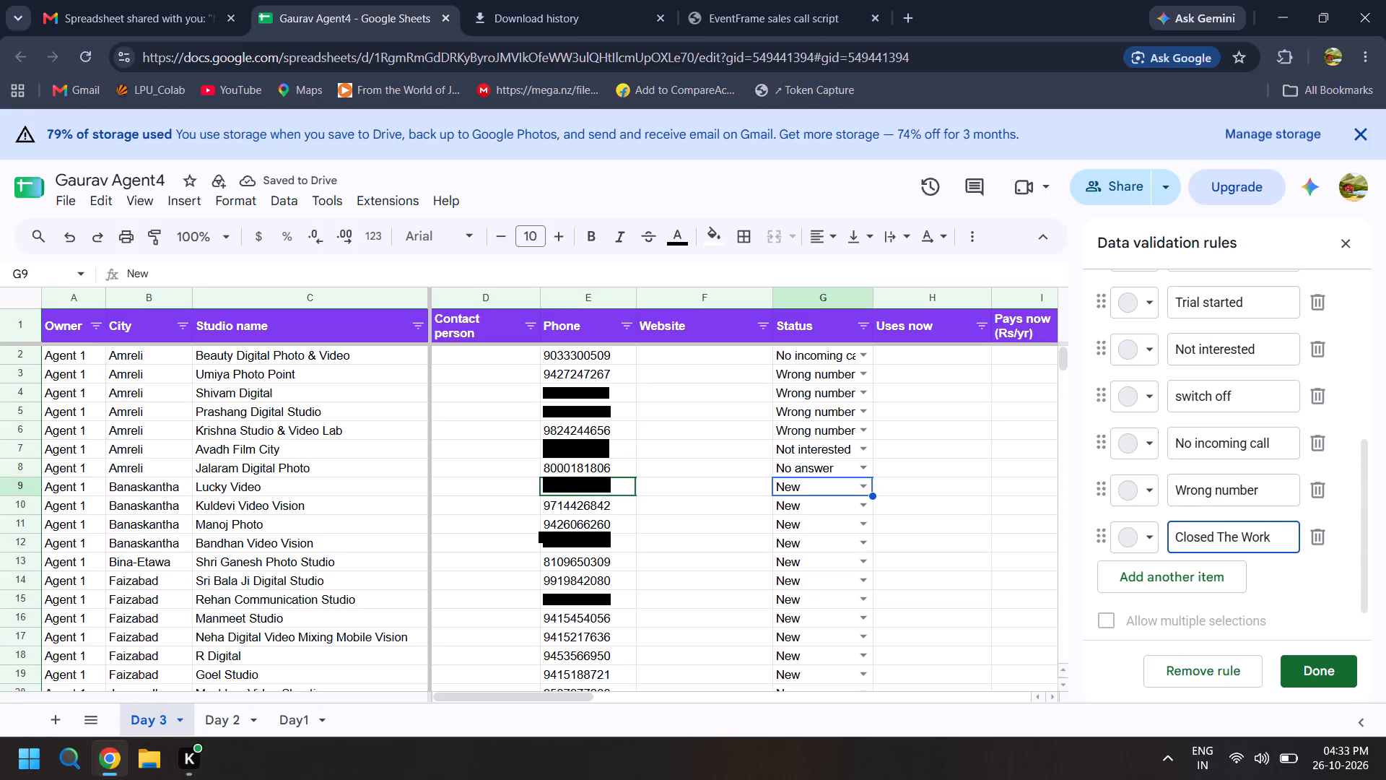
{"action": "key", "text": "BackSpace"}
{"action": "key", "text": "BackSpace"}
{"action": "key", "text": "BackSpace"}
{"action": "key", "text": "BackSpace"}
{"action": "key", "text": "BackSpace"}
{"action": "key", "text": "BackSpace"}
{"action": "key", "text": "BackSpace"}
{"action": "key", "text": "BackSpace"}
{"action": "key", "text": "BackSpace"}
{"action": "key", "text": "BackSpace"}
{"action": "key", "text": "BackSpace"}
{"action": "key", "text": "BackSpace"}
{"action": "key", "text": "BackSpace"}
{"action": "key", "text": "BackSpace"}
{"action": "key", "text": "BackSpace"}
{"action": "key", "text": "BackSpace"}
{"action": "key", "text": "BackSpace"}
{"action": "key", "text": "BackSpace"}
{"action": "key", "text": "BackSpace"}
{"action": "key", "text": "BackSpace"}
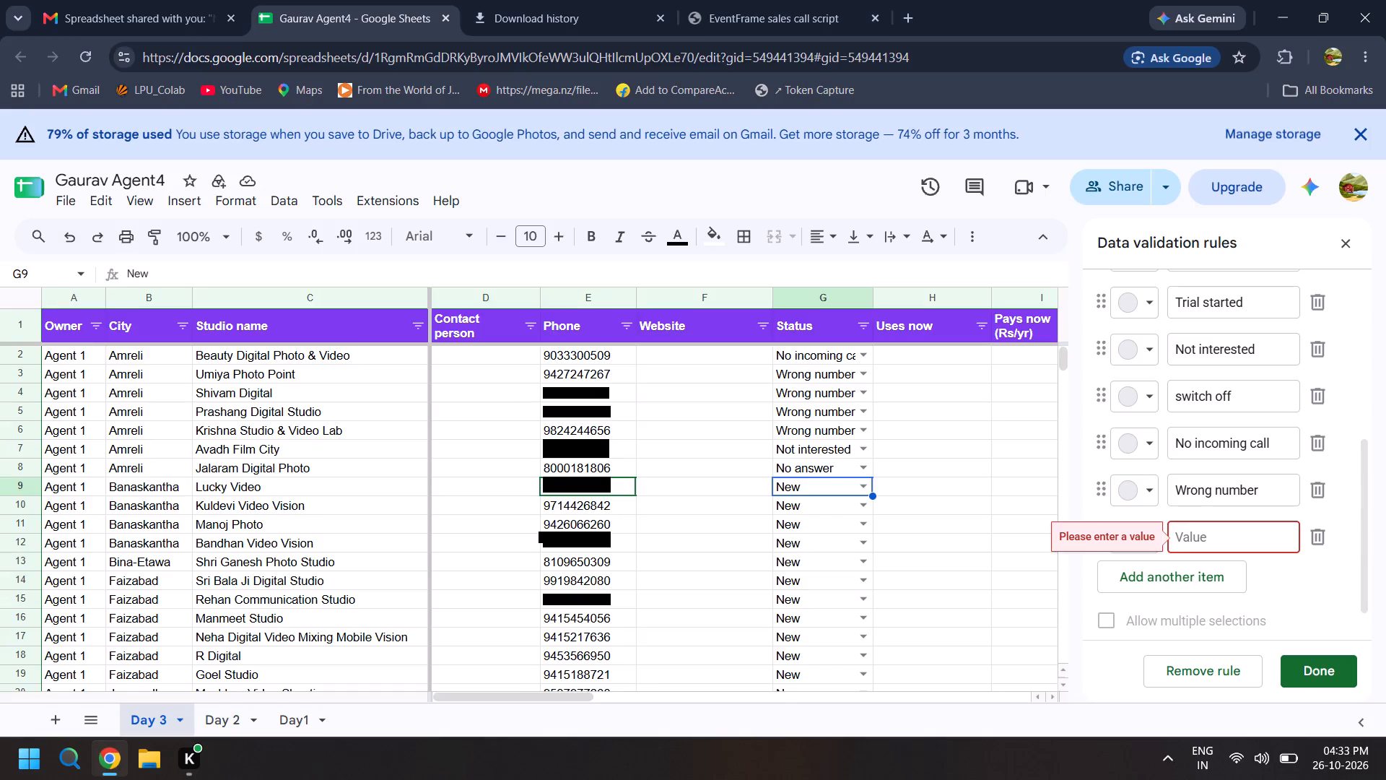
Name the new Status option "Currently Not Working" and apply the change to all matching dropdowns.
{"action": "key", "text": "n"}
{"action": "type", "text": "ot"}
{"action": "key", "text": "space"}
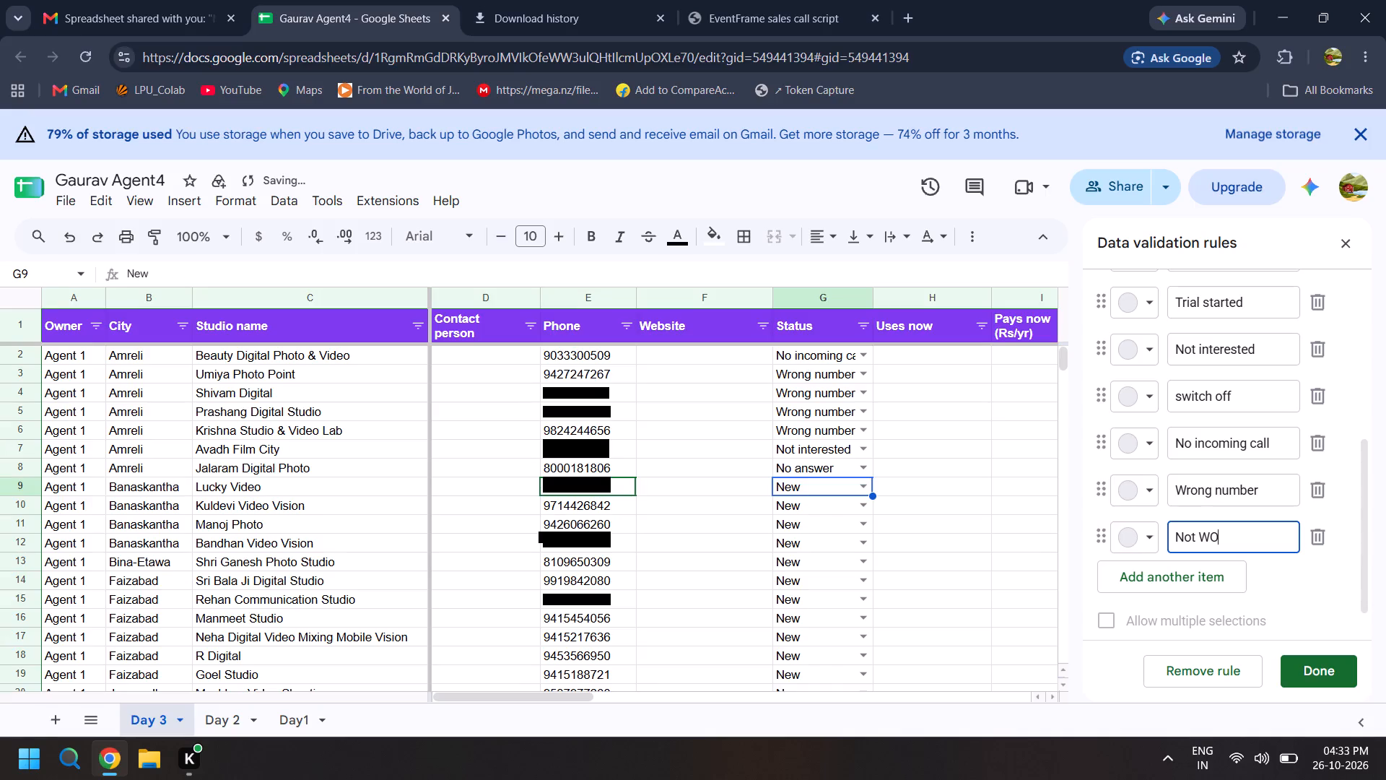
{"action": "key", "text": "BackSpace"}
{"action": "type", "text": "orking"}
{"action": "key", "text": "space"}
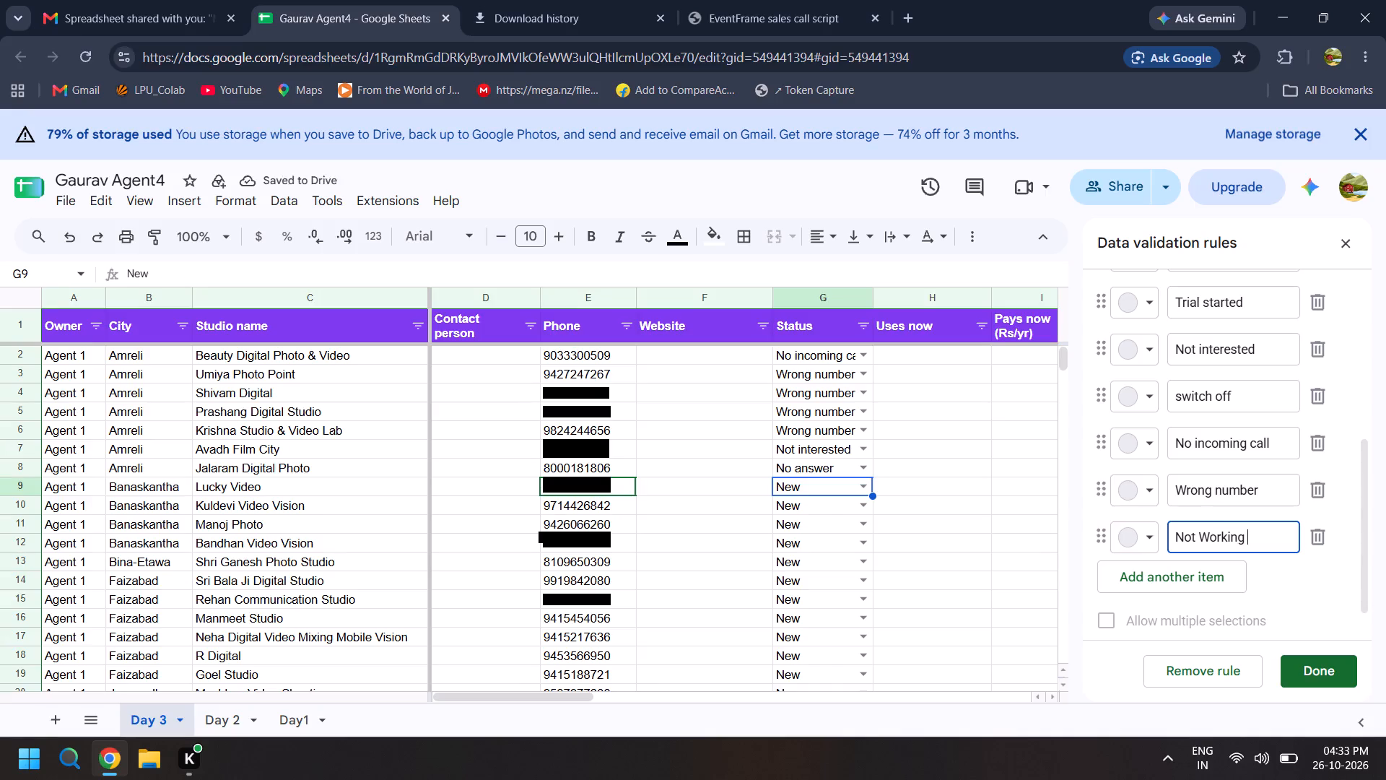
{"action": "left_click", "coordinate": [1172, 539]}
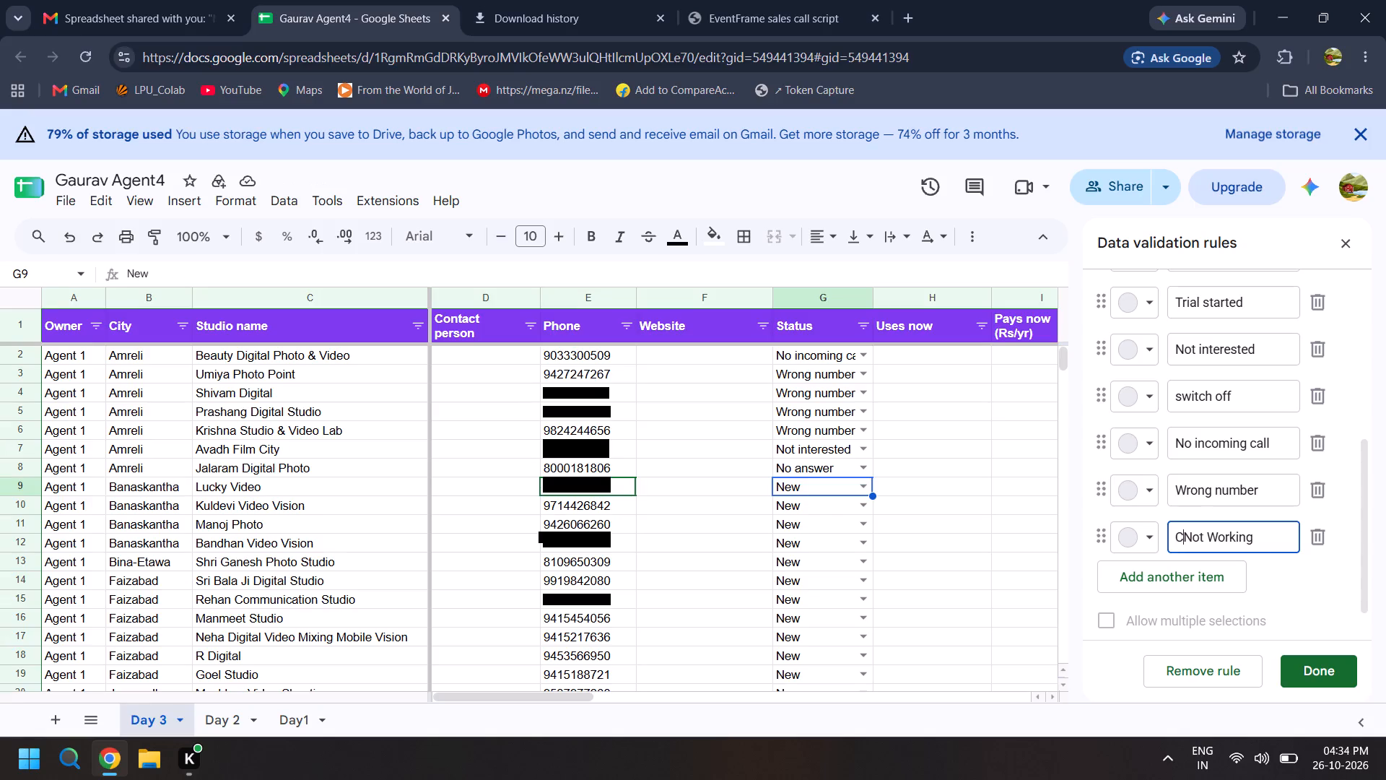
{"action": "type", "text": "urrently"}
{"action": "key", "text": "space"}
{"action": "scroll", "coordinate": [1240, 539], "scroll_direction": "left", "scroll_amount": 1}
{"action": "left_click", "coordinate": [1326, 676]}
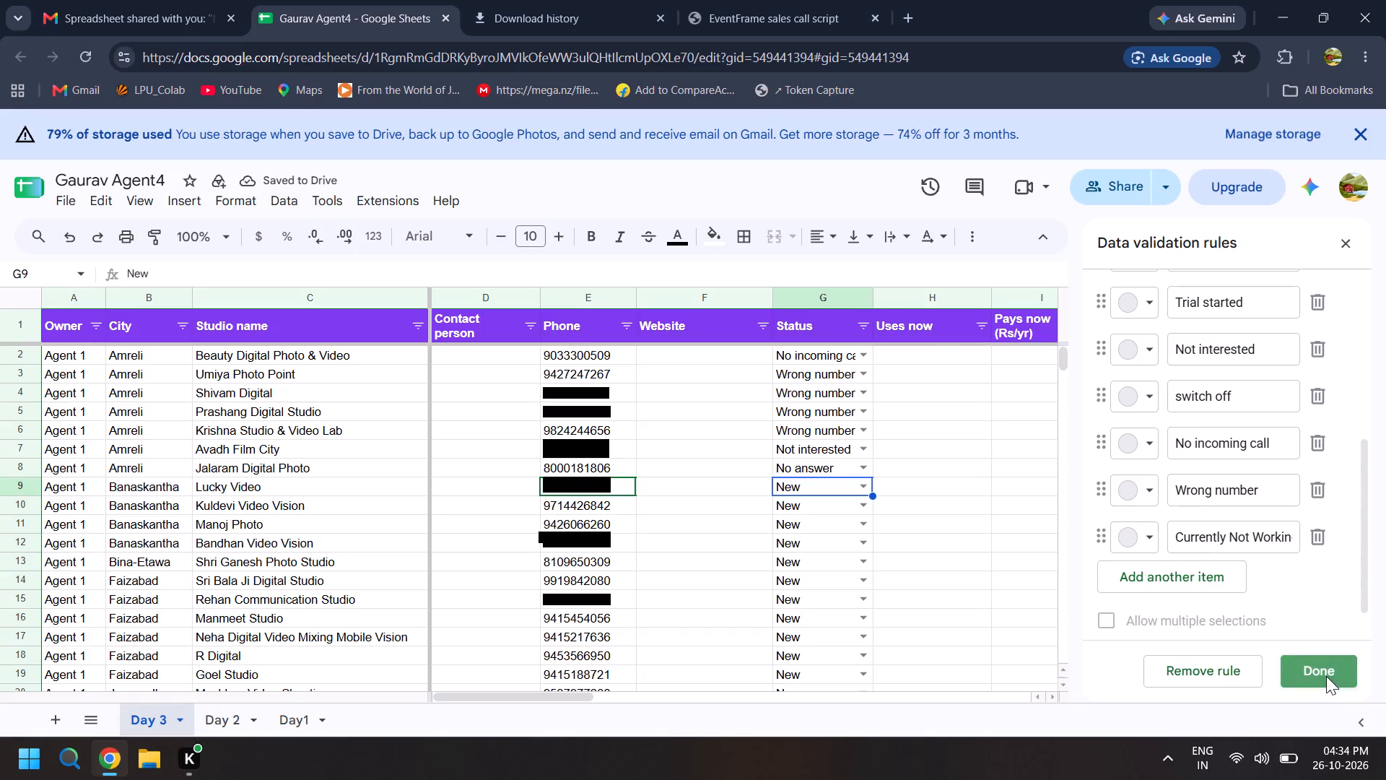
{"action": "left_click", "coordinate": [832, 473]}
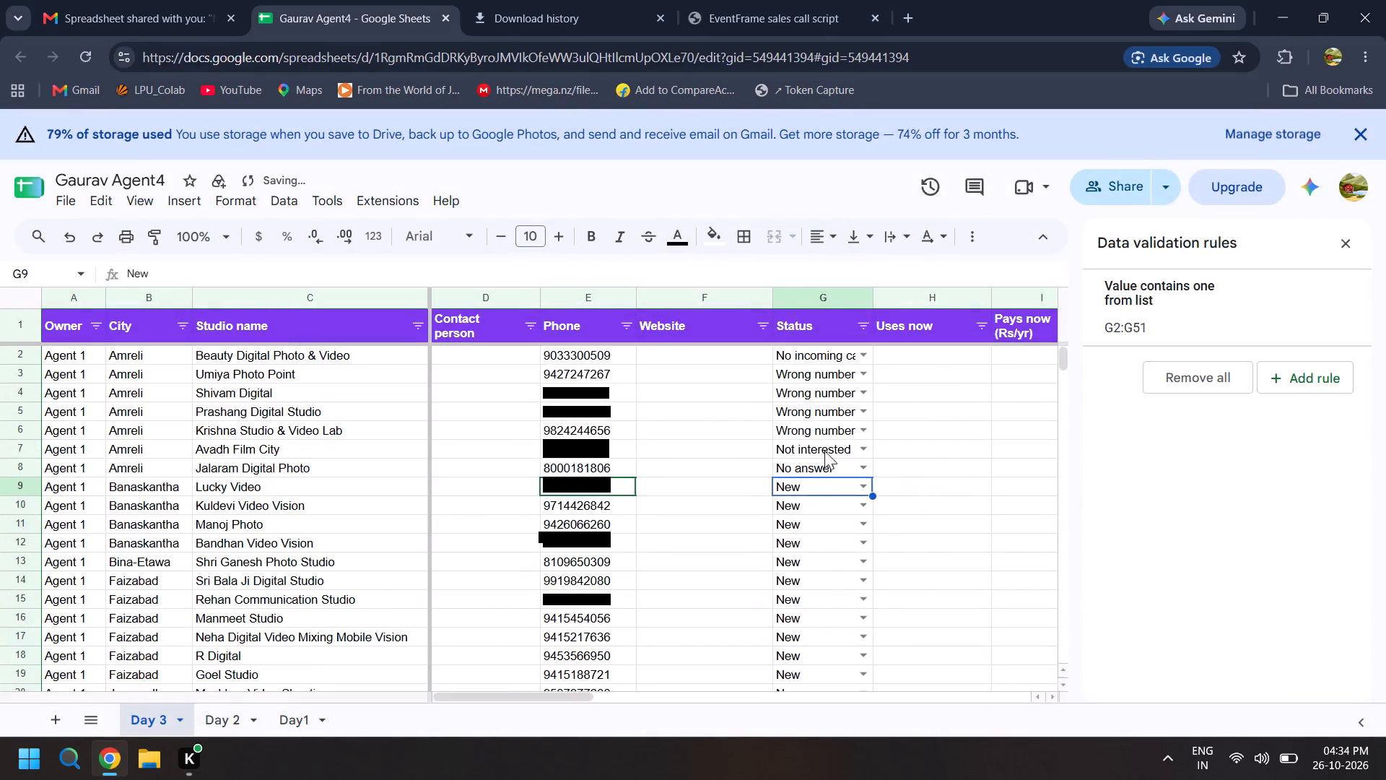
Set the Status of Avadh Film City to "Currently Not Working".
{"action": "left_click", "coordinate": [855, 448]}
{"action": "scroll", "coordinate": [891, 617], "scroll_direction": "down", "scroll_amount": 1}
{"action": "left_click", "coordinate": [847, 682]}
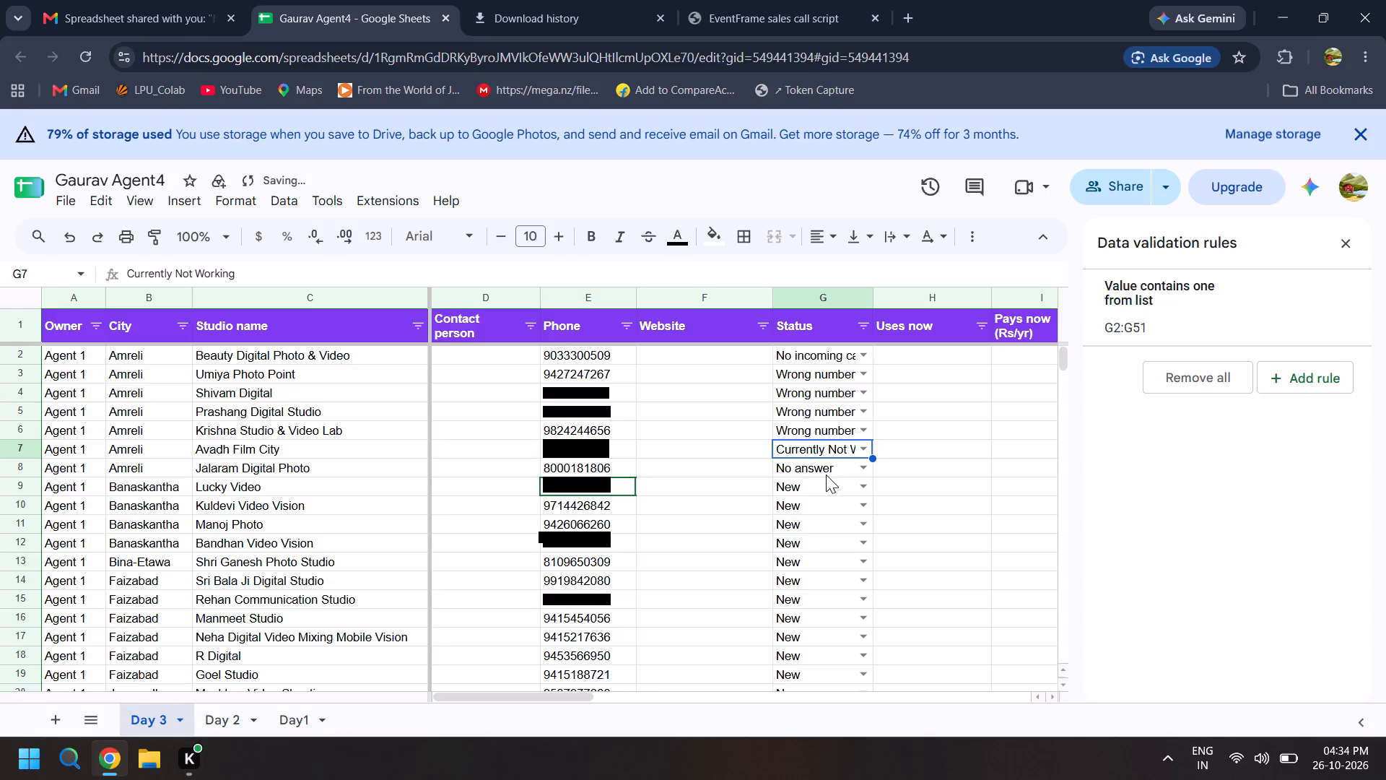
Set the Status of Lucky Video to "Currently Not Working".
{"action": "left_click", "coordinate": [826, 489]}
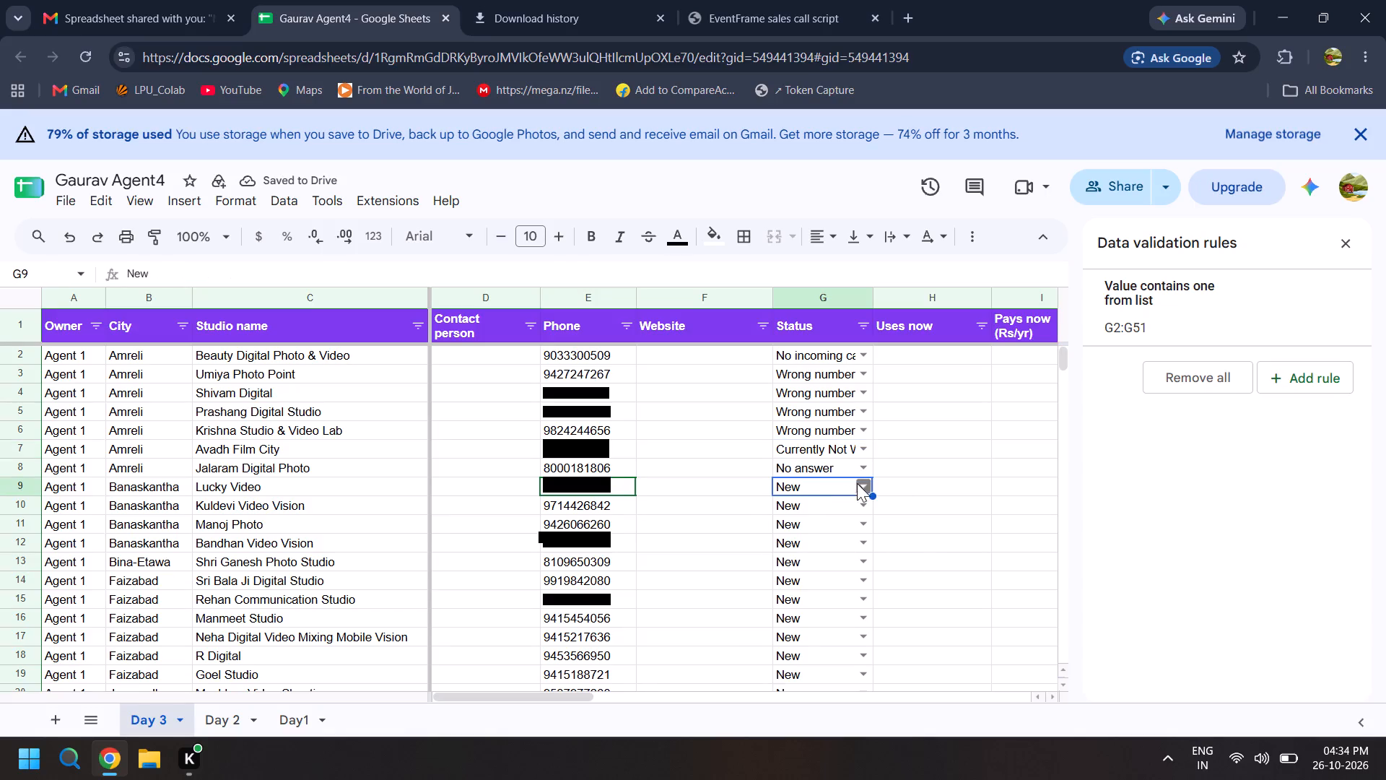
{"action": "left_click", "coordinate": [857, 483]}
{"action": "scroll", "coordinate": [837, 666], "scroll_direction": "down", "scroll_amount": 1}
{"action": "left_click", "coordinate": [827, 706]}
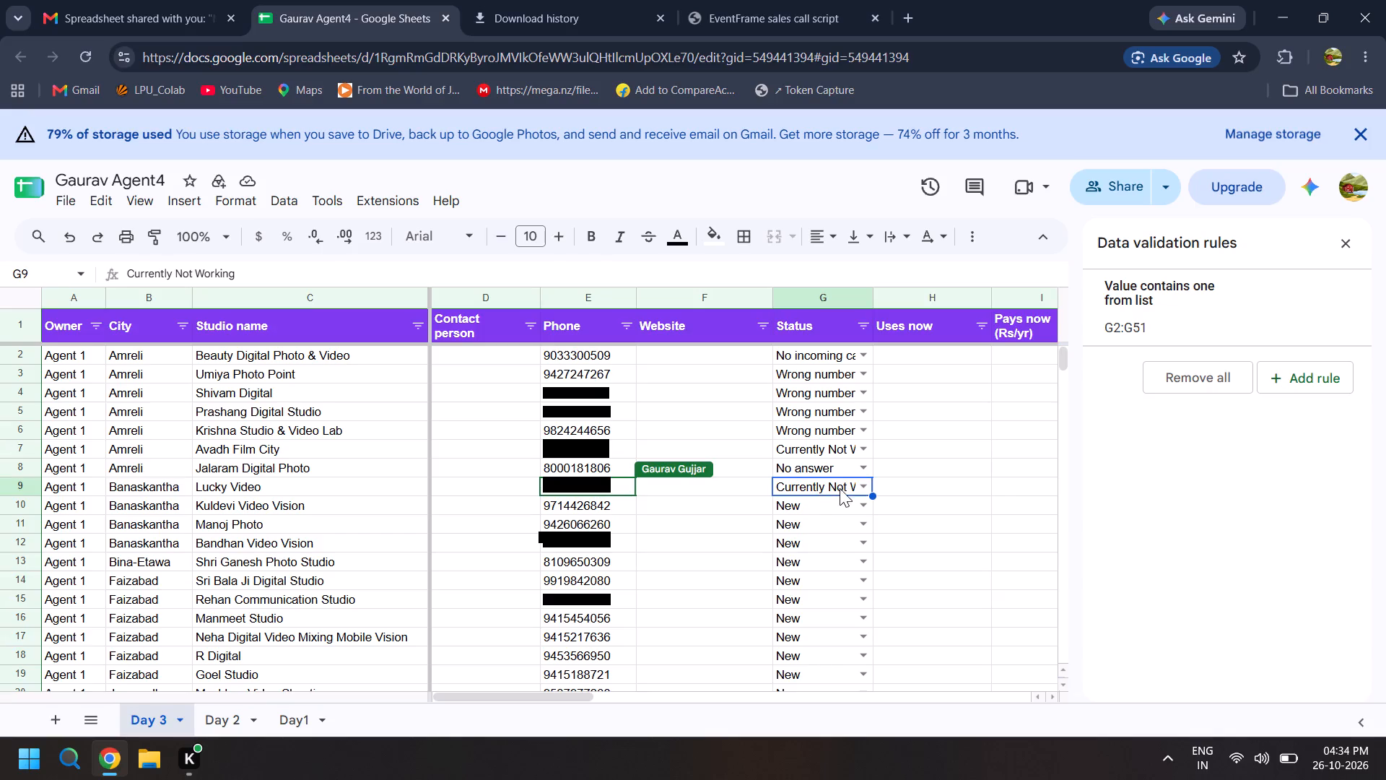
Replace the "Currently Not Working" option in the Status dropdown rule with "Left Work" and apply the change to all matching dropdowns.
{"action": "left_click", "coordinate": [858, 487]}
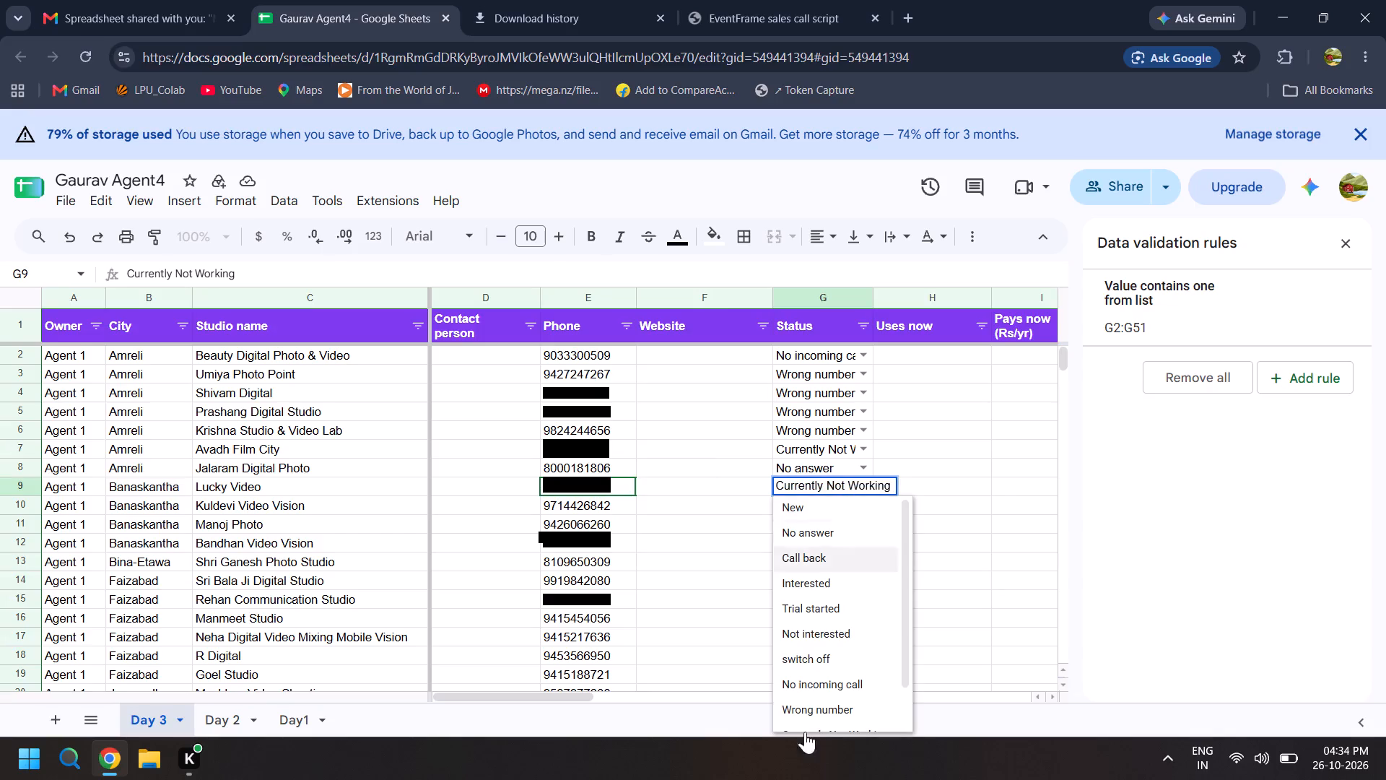
{"action": "left_click", "coordinate": [876, 713]}
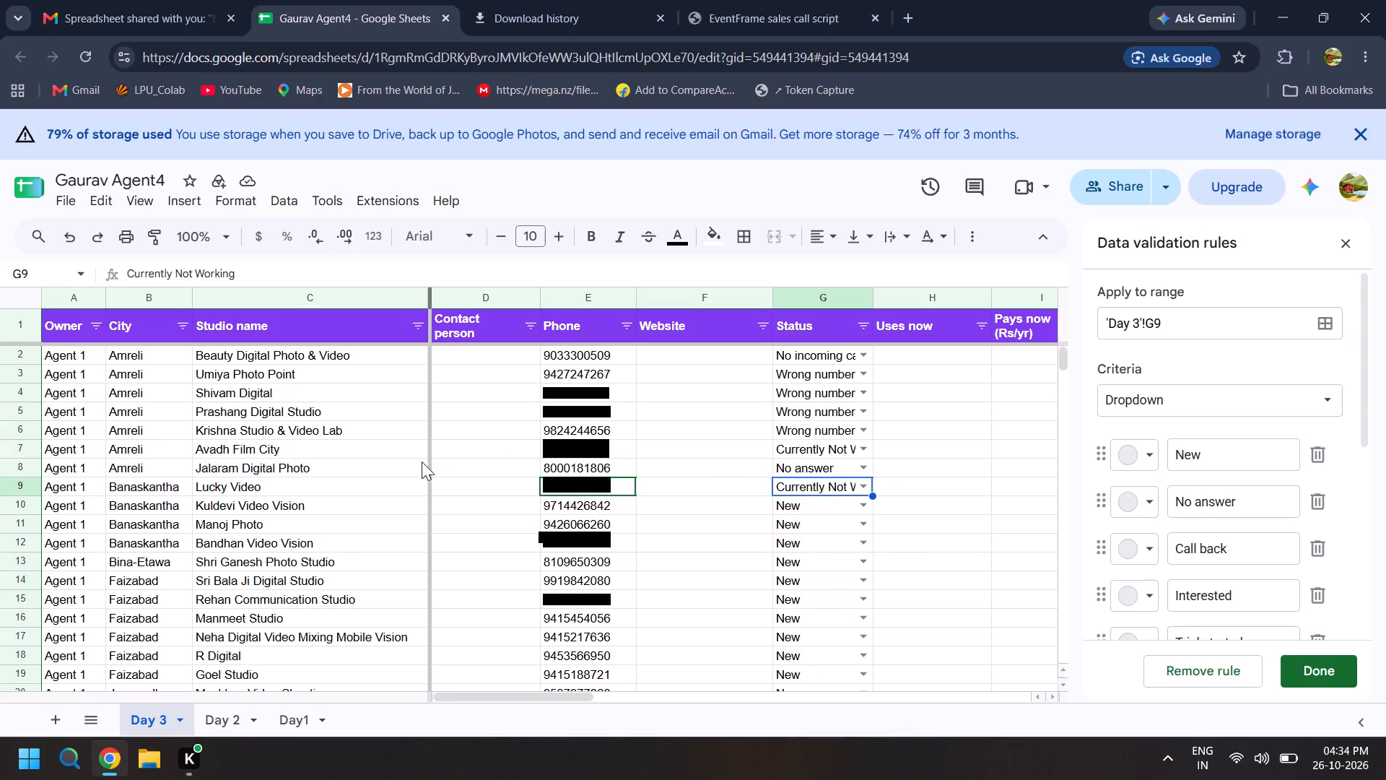
{"action": "scroll", "coordinate": [1233, 612], "scroll_direction": "down", "scroll_amount": 6}
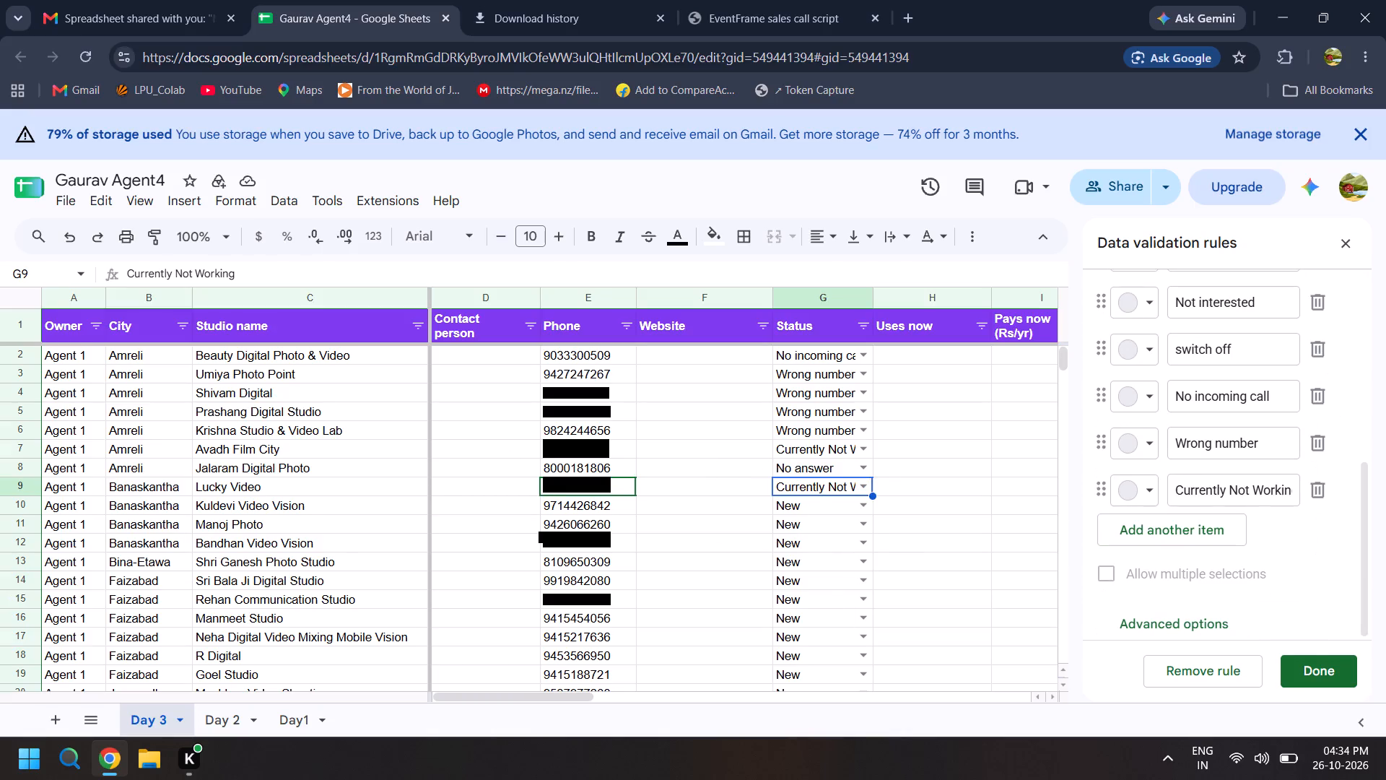
{"action": "left_click", "coordinate": [1321, 487]}
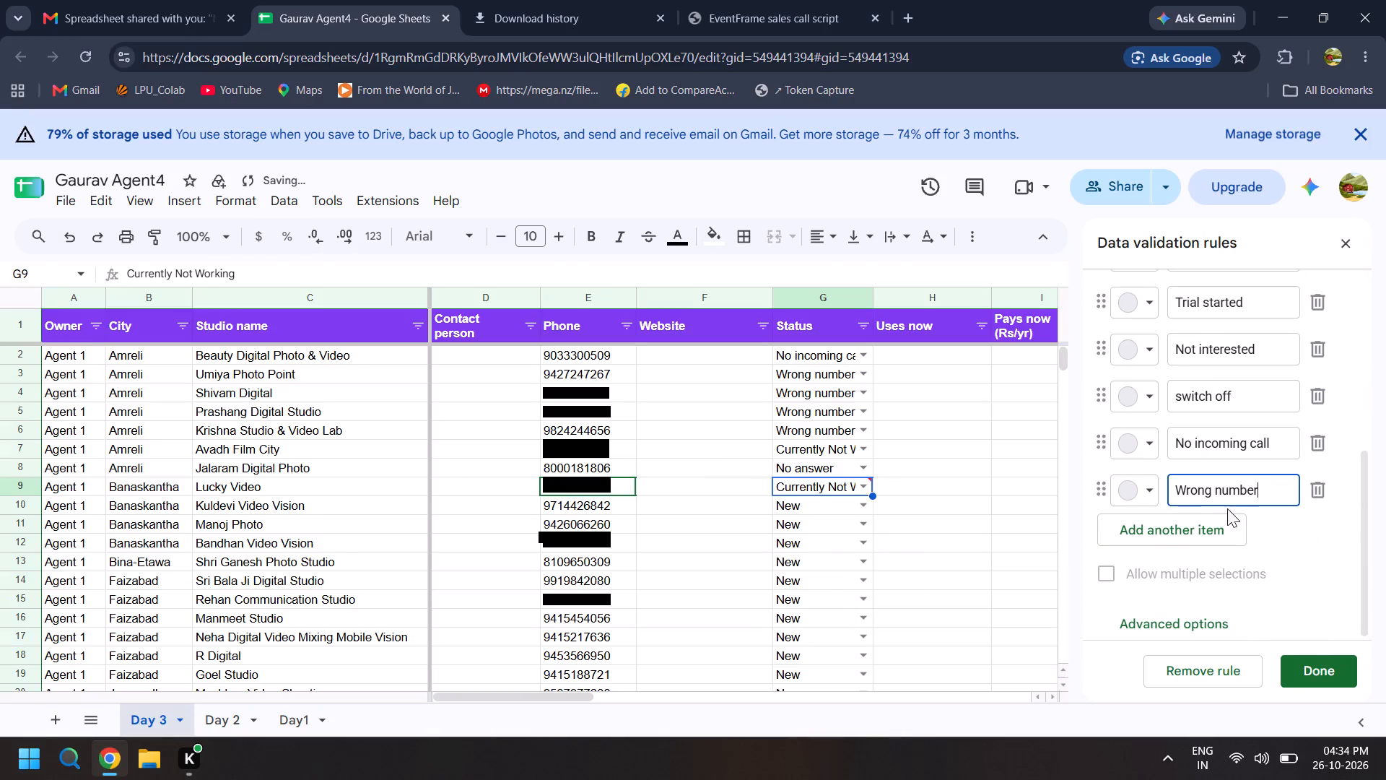
{"action": "left_click", "coordinate": [1169, 537]}
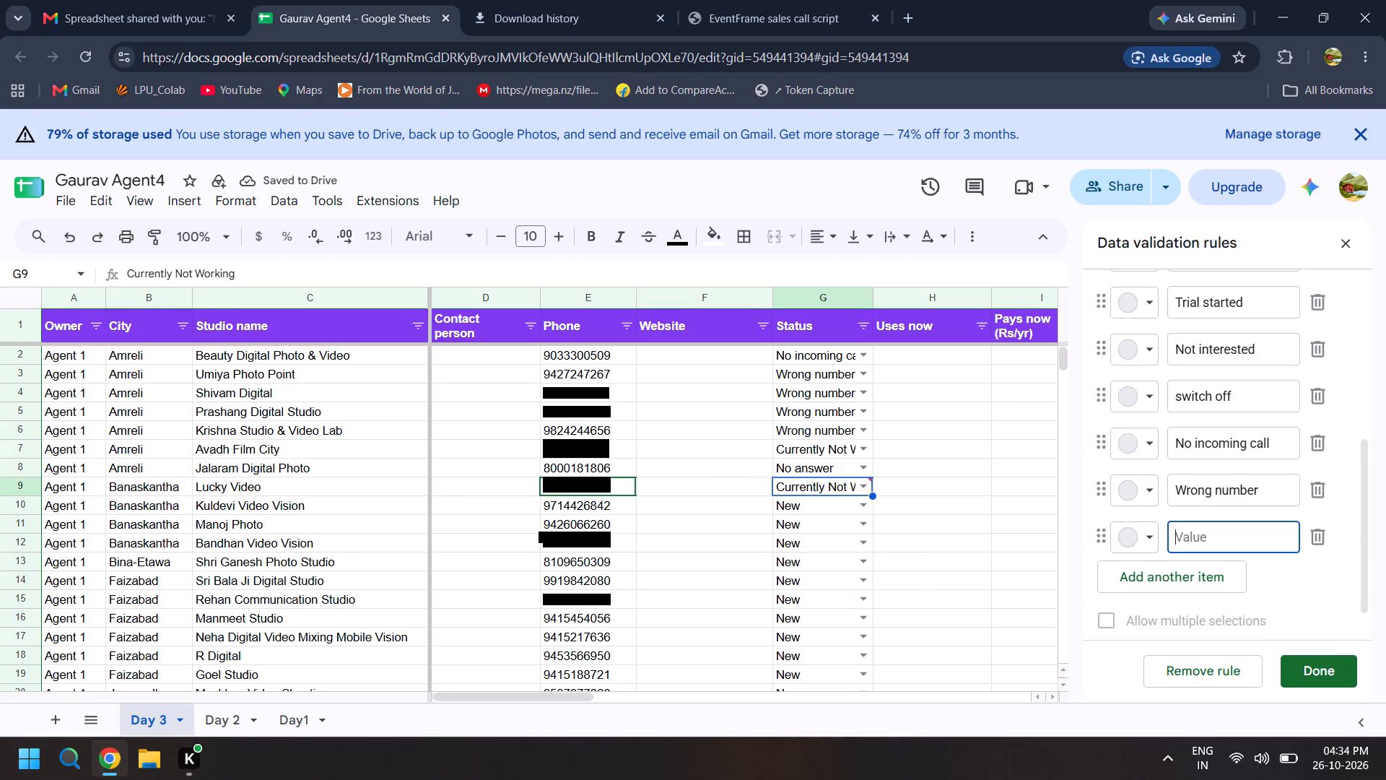
{"action": "type", "text": "eft"}
{"action": "key", "text": "space"}
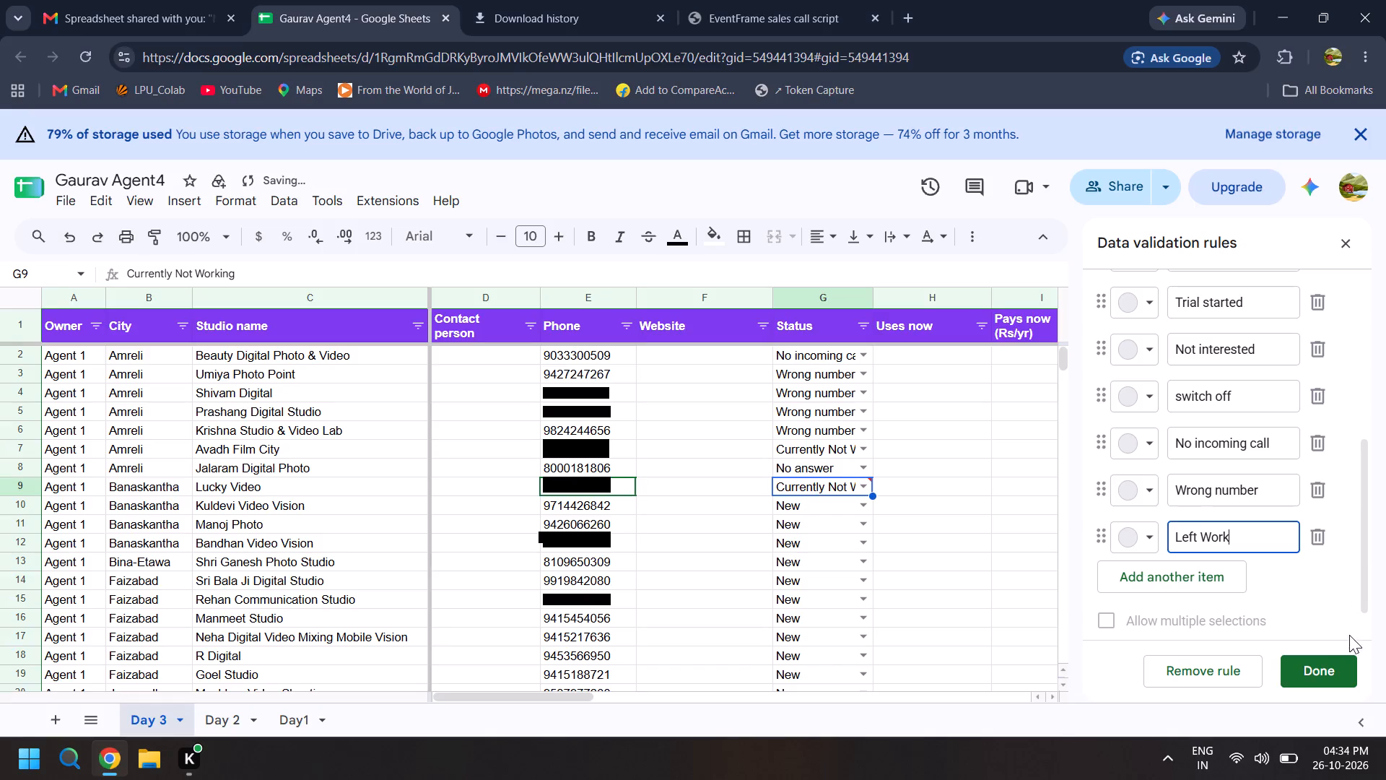
{"action": "left_click", "coordinate": [1328, 668]}
{"action": "left_click", "coordinate": [885, 480]}
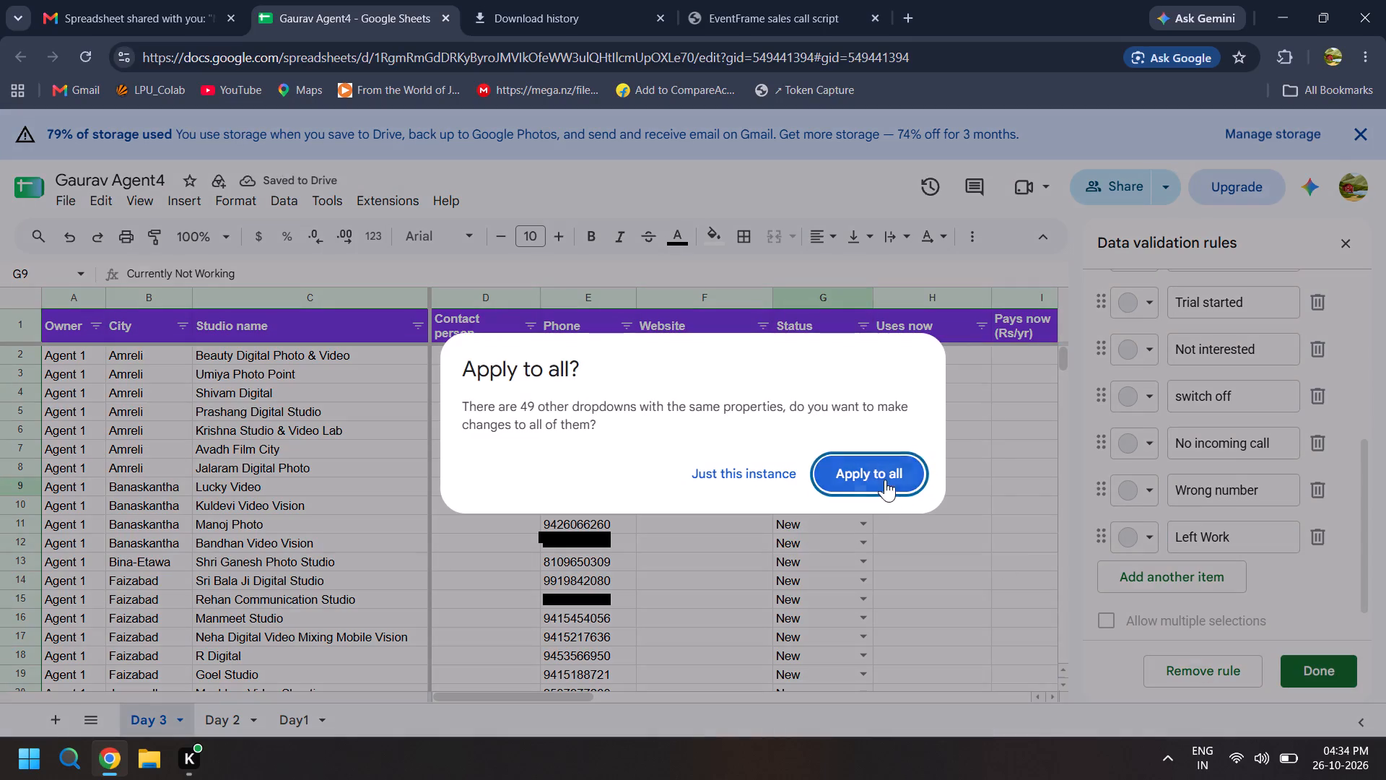
Set the Status of Lucky Video to "Left Work".
{"action": "left_click", "coordinate": [864, 483]}
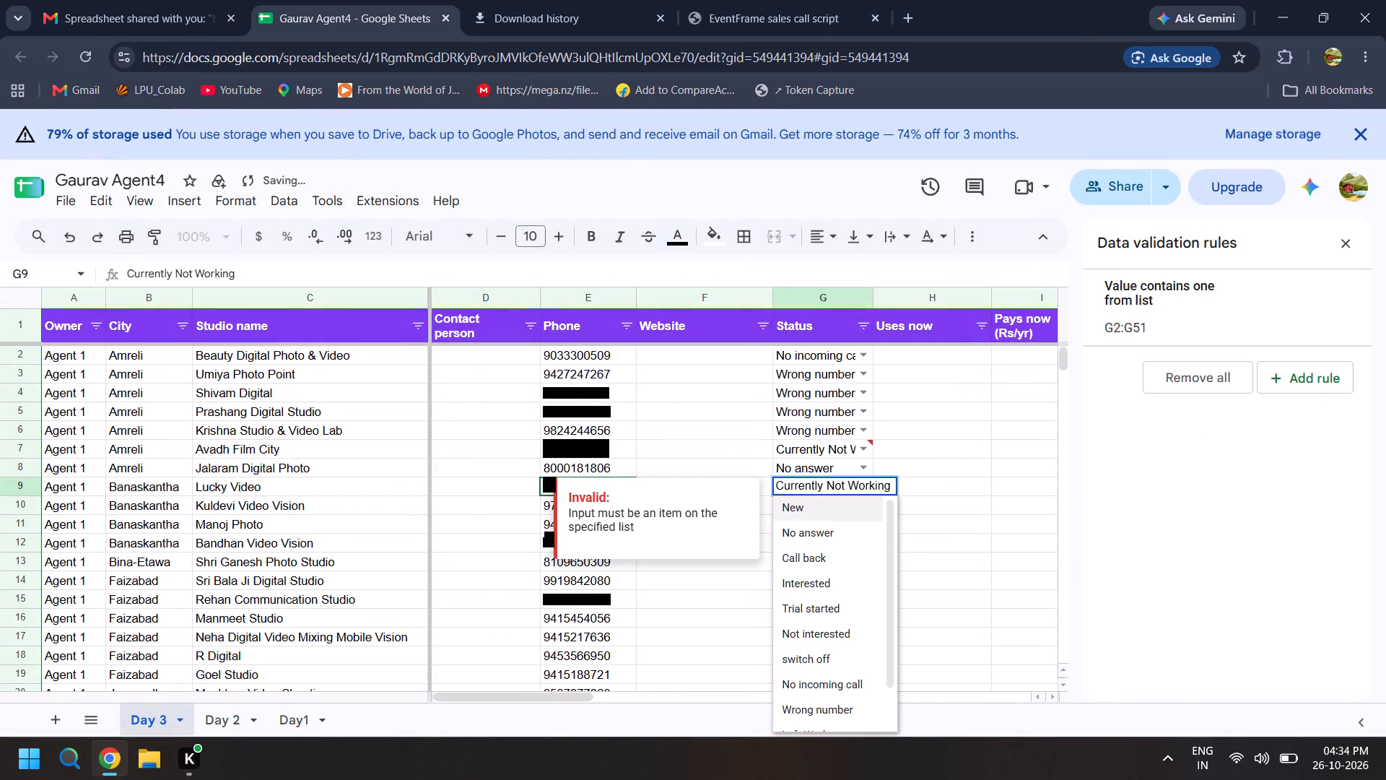
{"action": "scroll", "coordinate": [807, 670], "scroll_direction": "down", "scroll_amount": 4}
{"action": "left_click", "coordinate": [809, 682]}
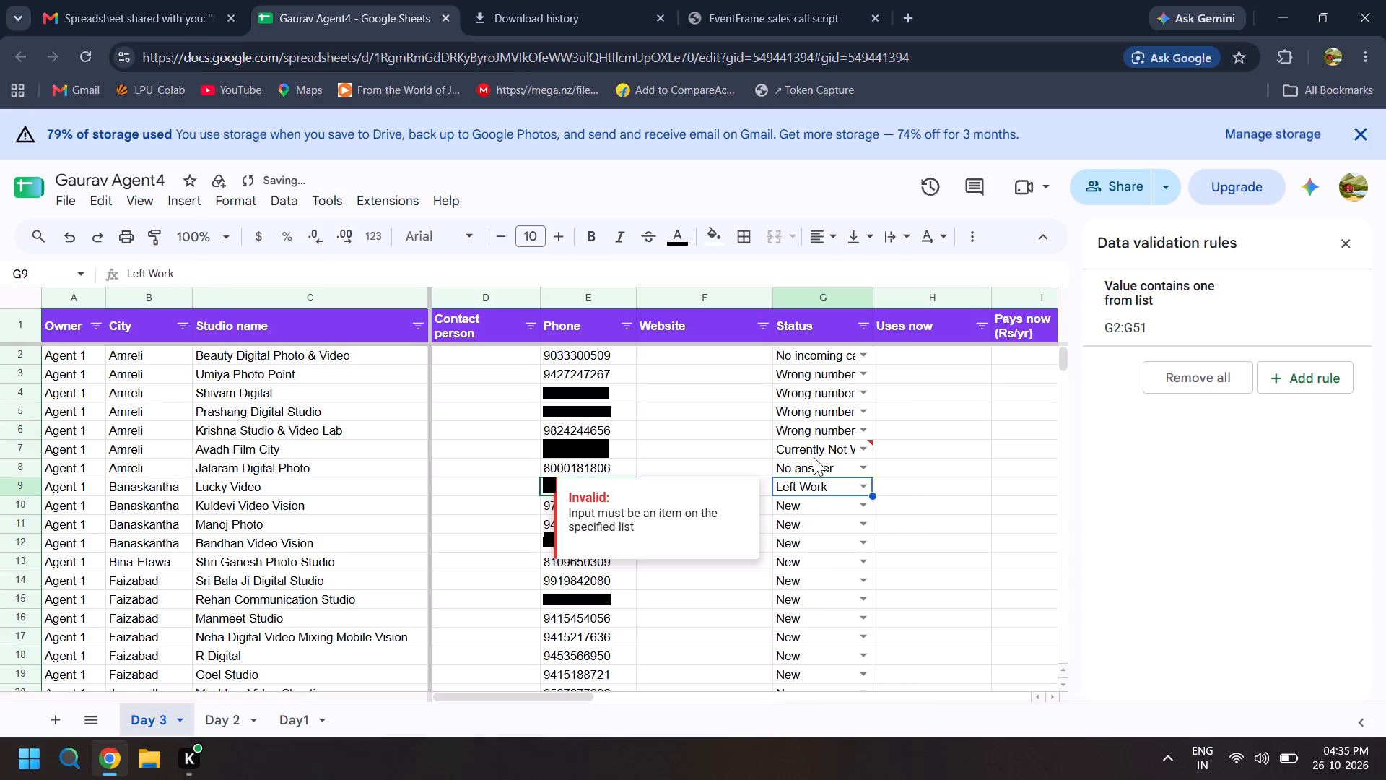
Set the Status of Avadh Film City to "Left Work".
{"action": "left_click", "coordinate": [862, 446]}
{"action": "scroll", "coordinate": [852, 617], "scroll_direction": "down", "scroll_amount": 3}
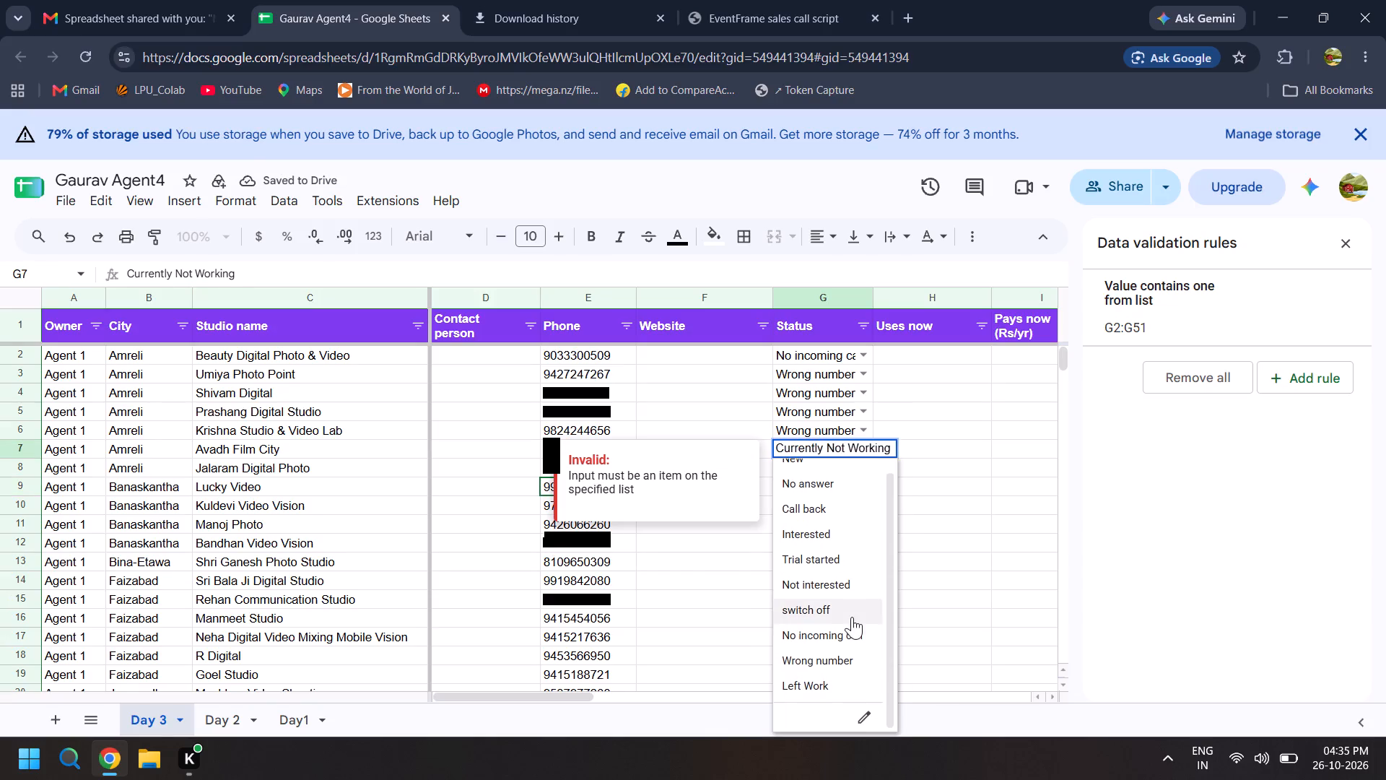
{"action": "left_click", "coordinate": [817, 683]}
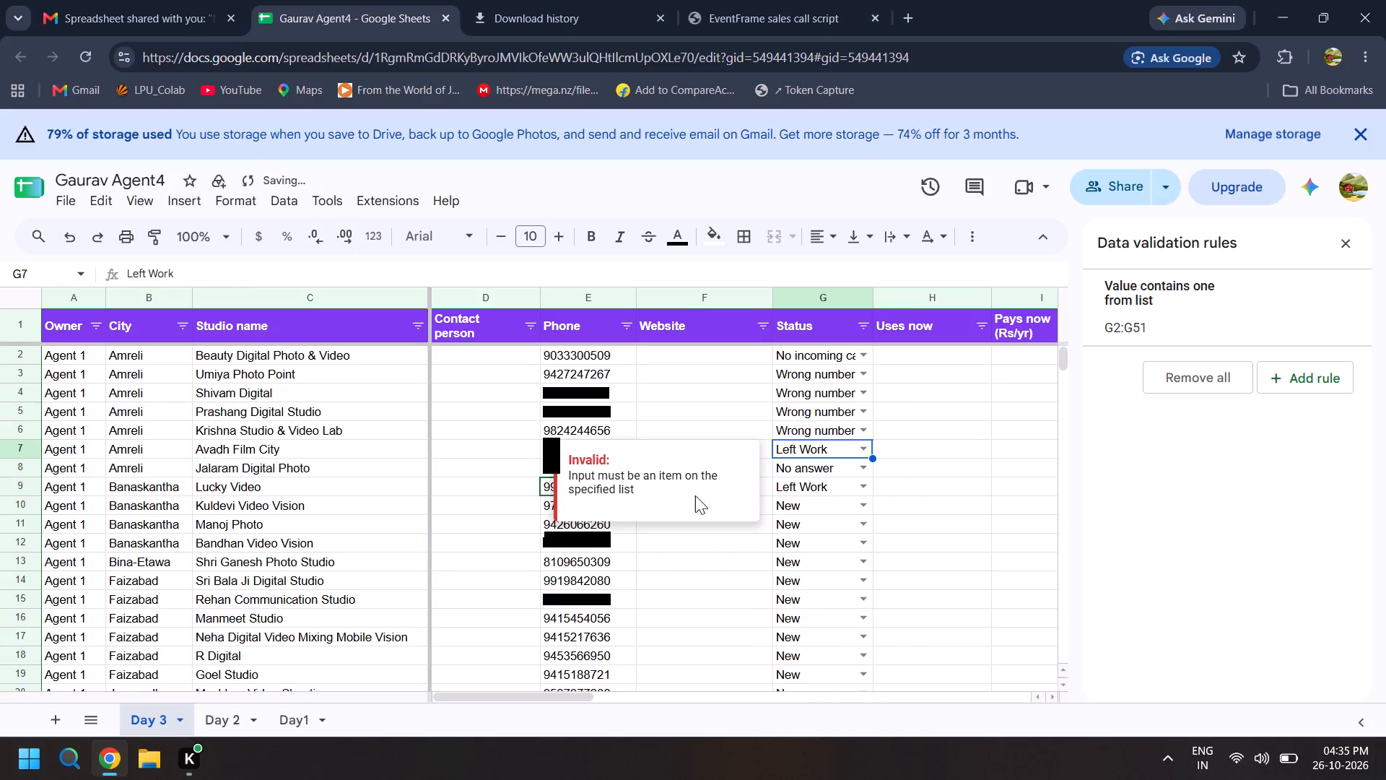